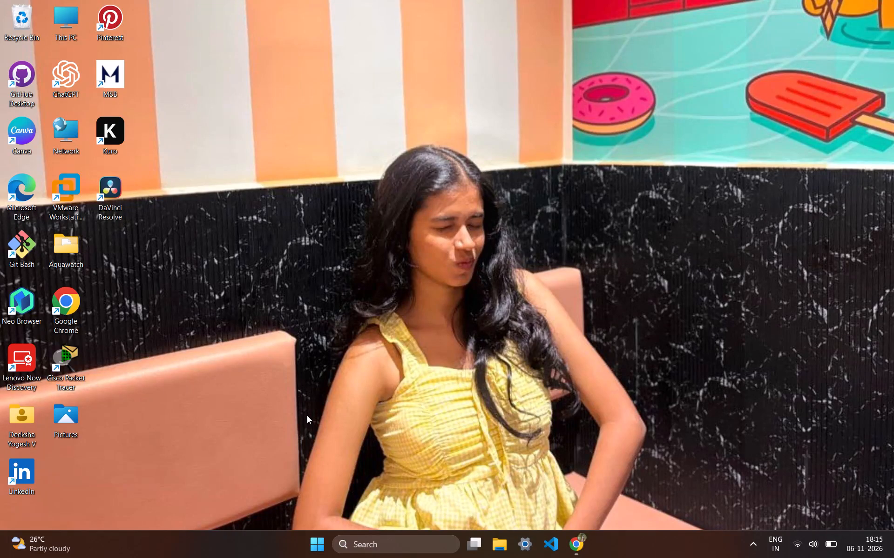
Open the Kuro application from the desktop.
double_click(102, 131)
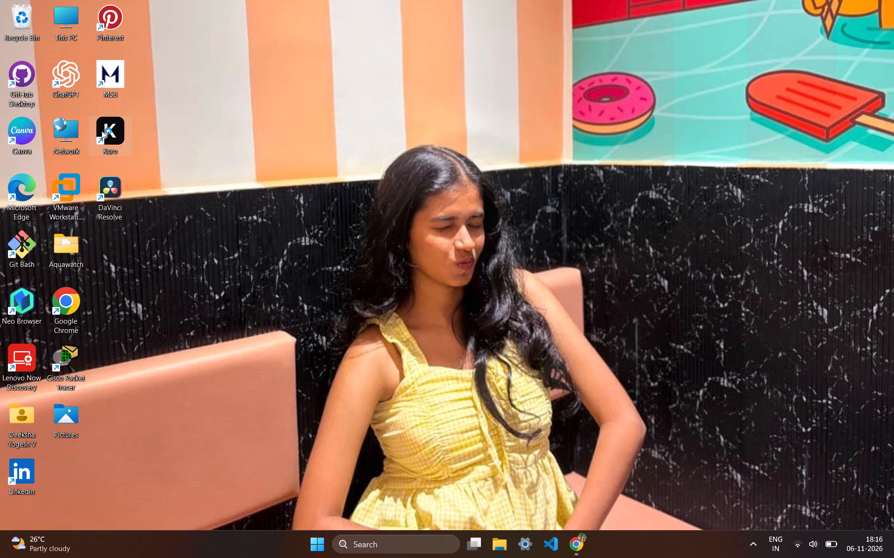
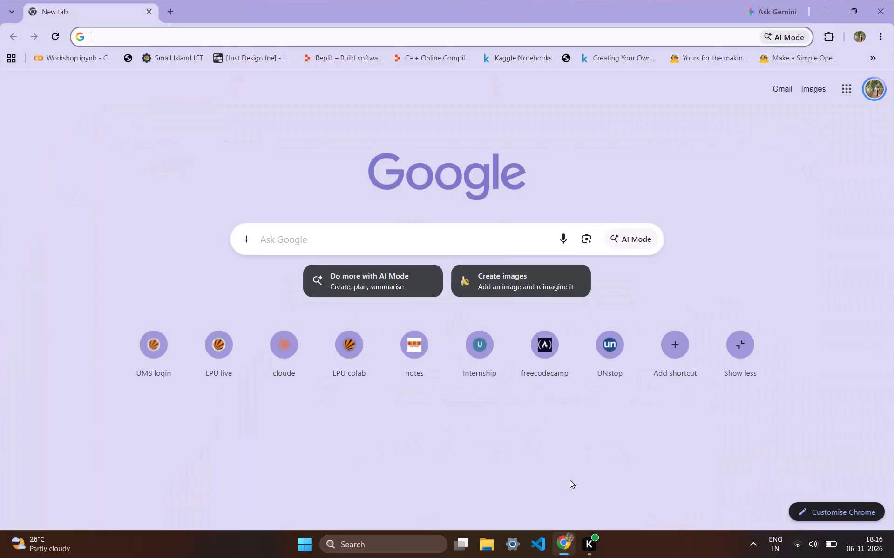
Switch Chrome to the other user profile whose label ends in "(DYV)".
click(858, 32)
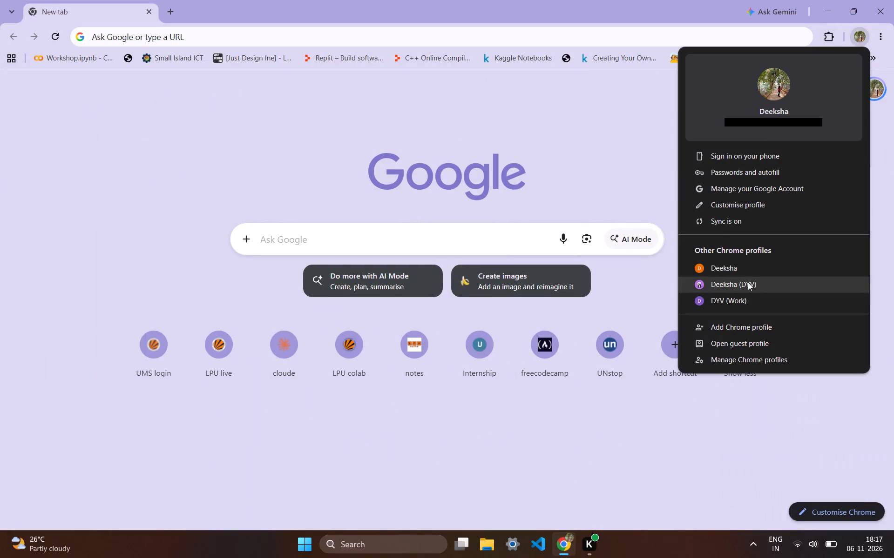
click(748, 282)
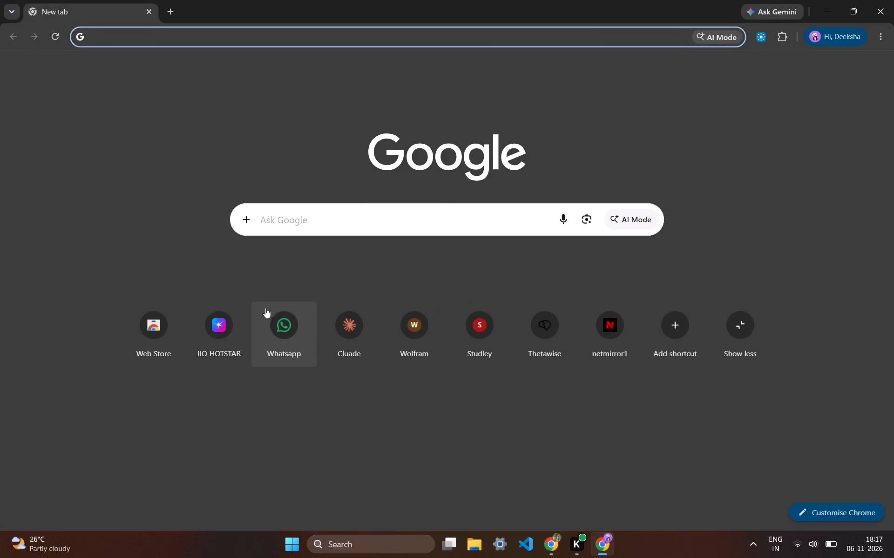
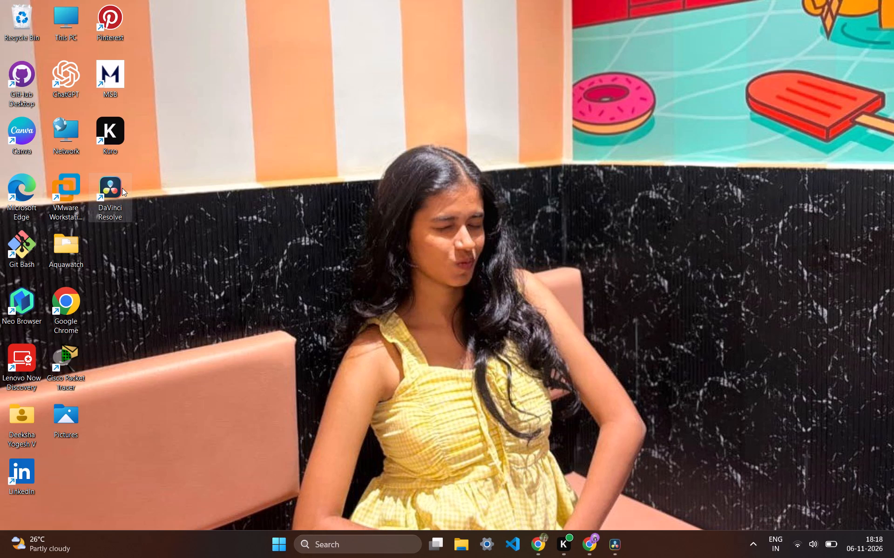
Switch to DaVinci Resolve and open the existing local project named 1st.
click(621, 542)
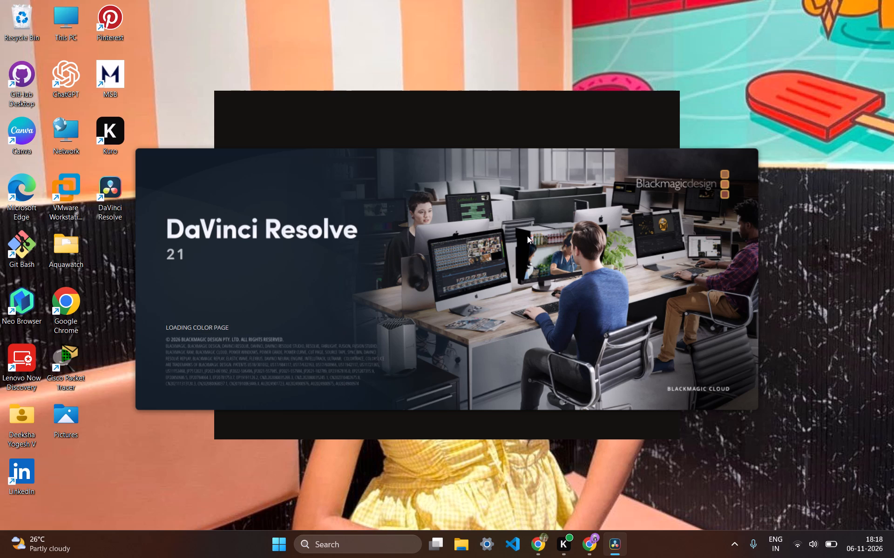
scroll(527, 236, right, 1)
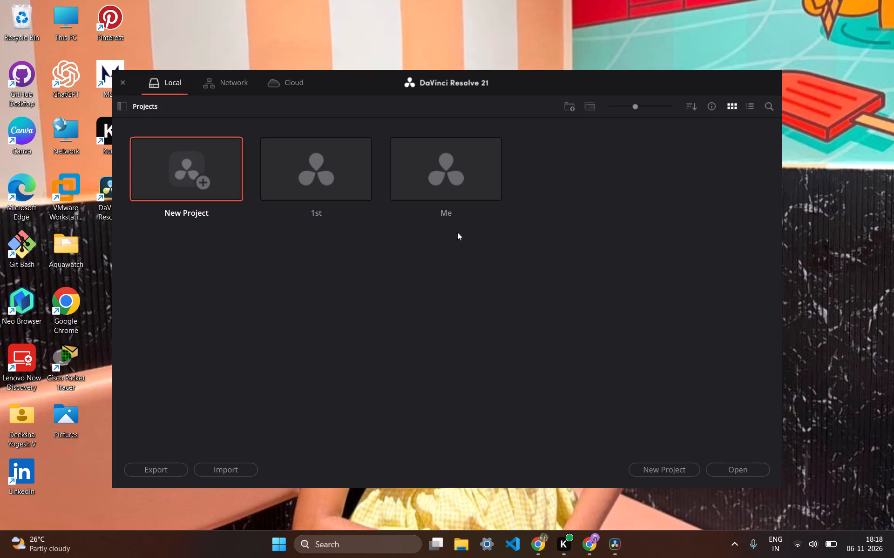
click(343, 176)
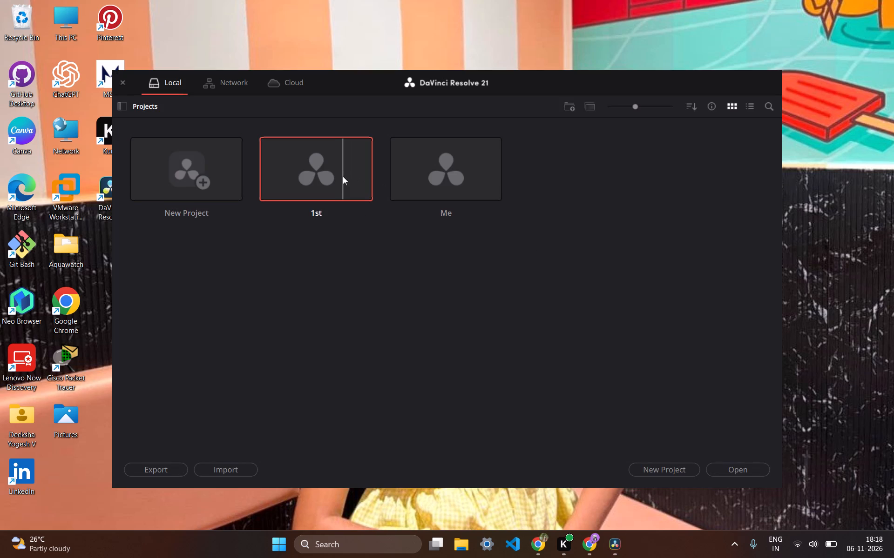
double_click(343, 176)
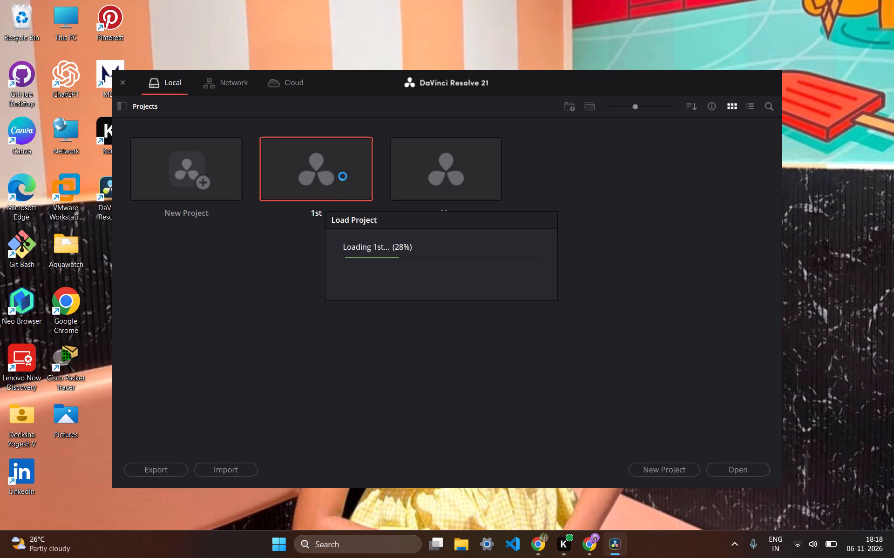
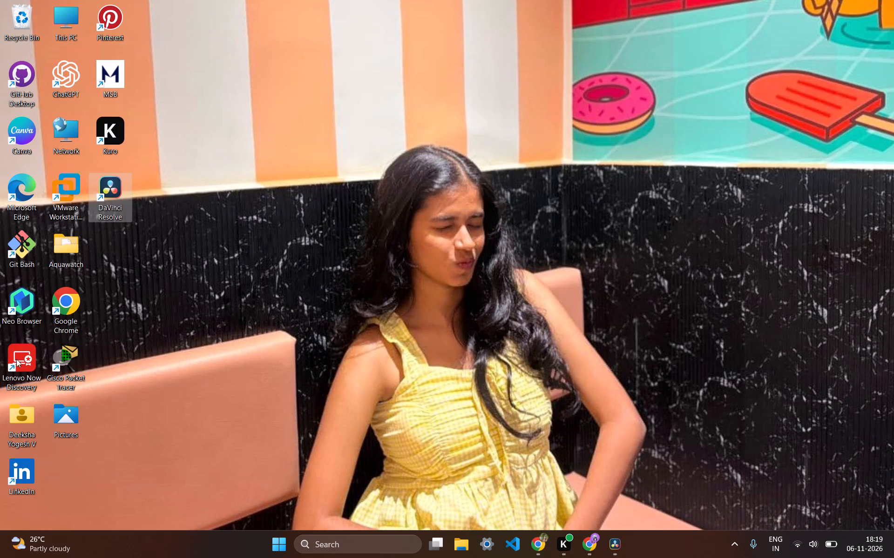
Open File Explorer from the desktop's This PC and look through the Gallery for footage.
triple_click(78, 34)
double_click(74, 27)
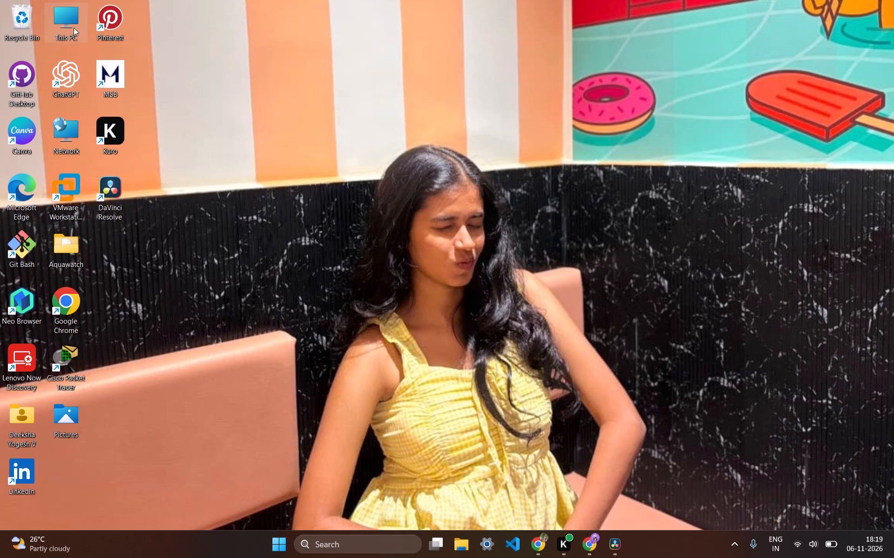
click(45, 108)
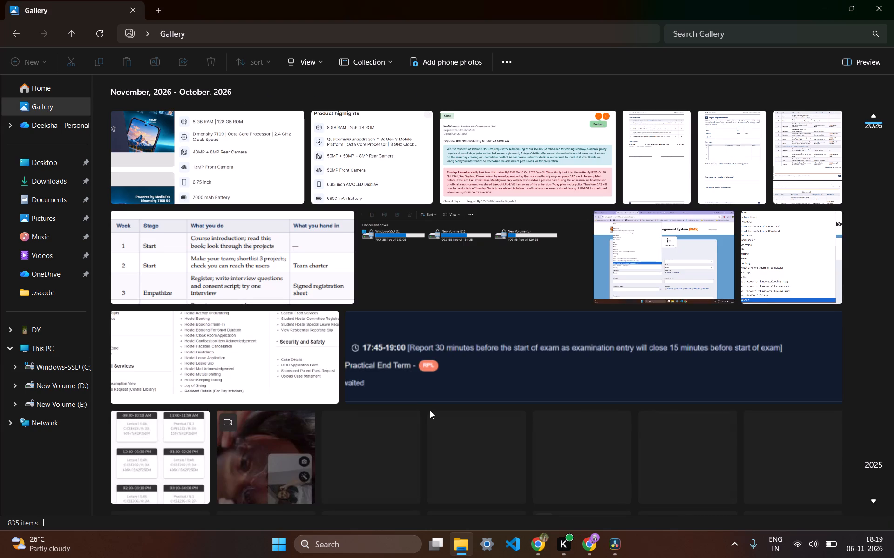
scroll(430, 410, down, 3)
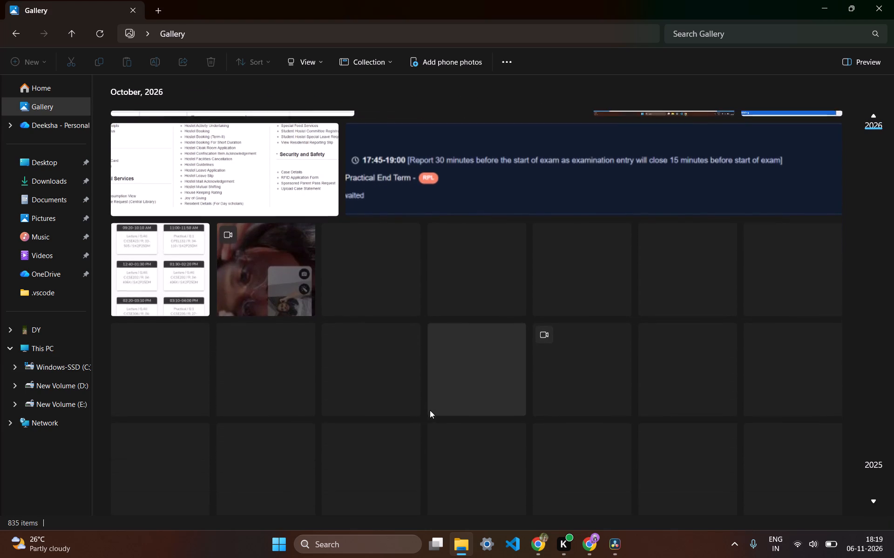
scroll(430, 410, down, 1)
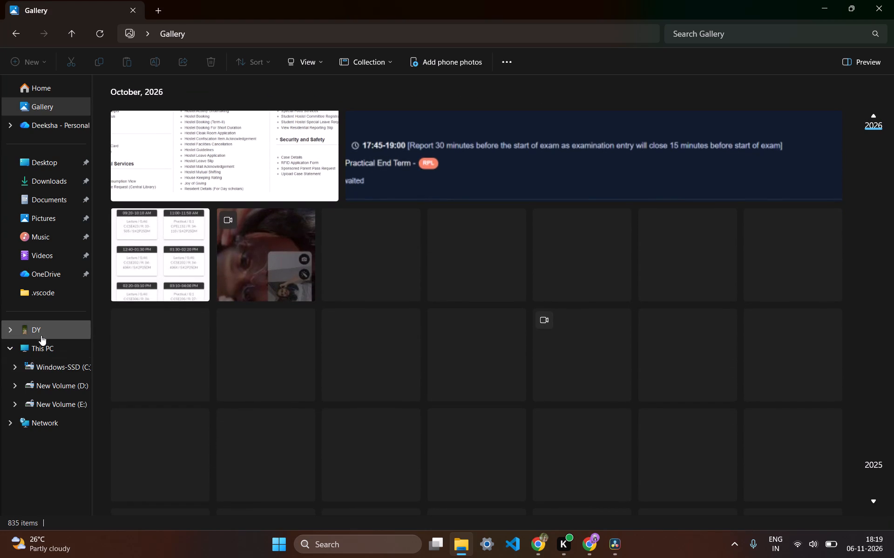
Open the Videos folder of the linked mobile device DY and look through its clips.
click(43, 330)
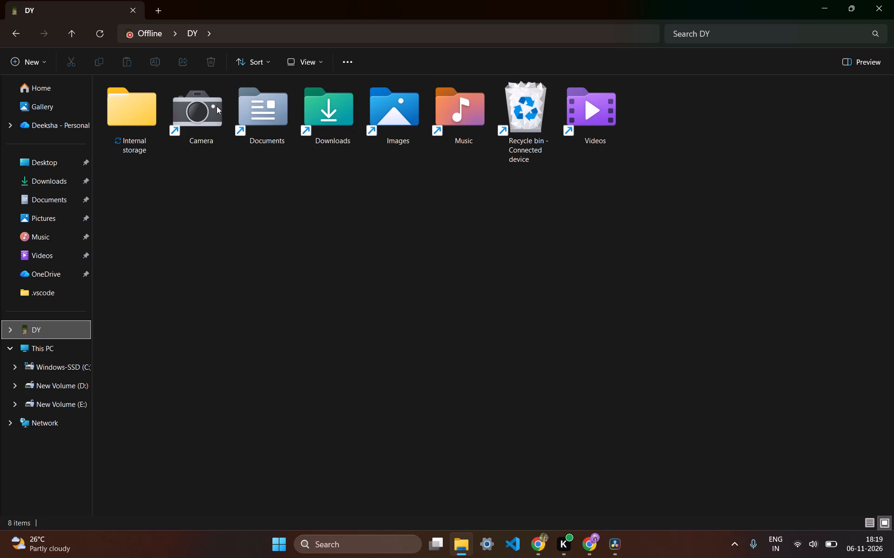
double_click(595, 118)
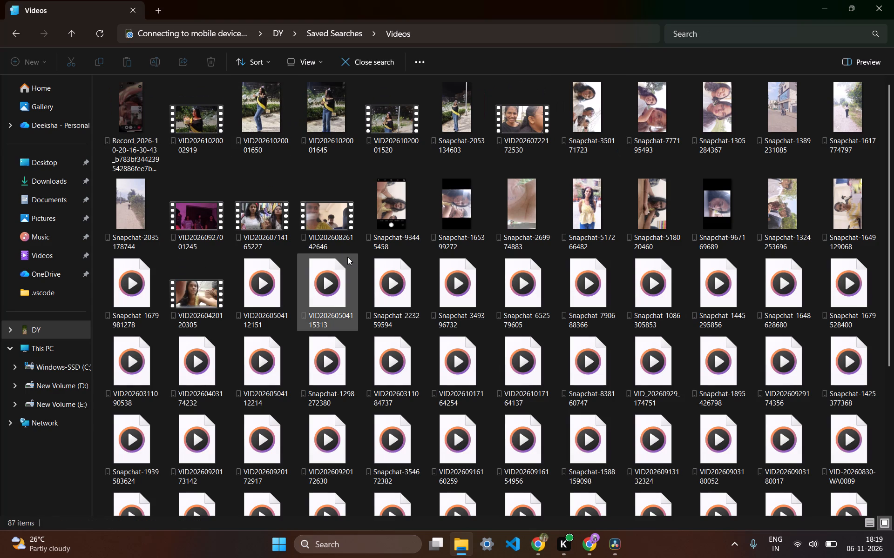
scroll(347, 257, down, 9)
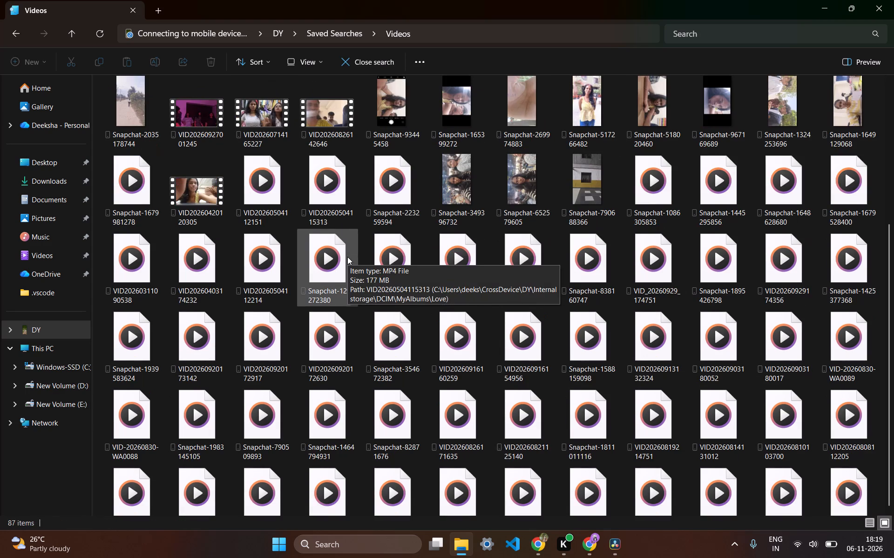
scroll(347, 257, up, 17)
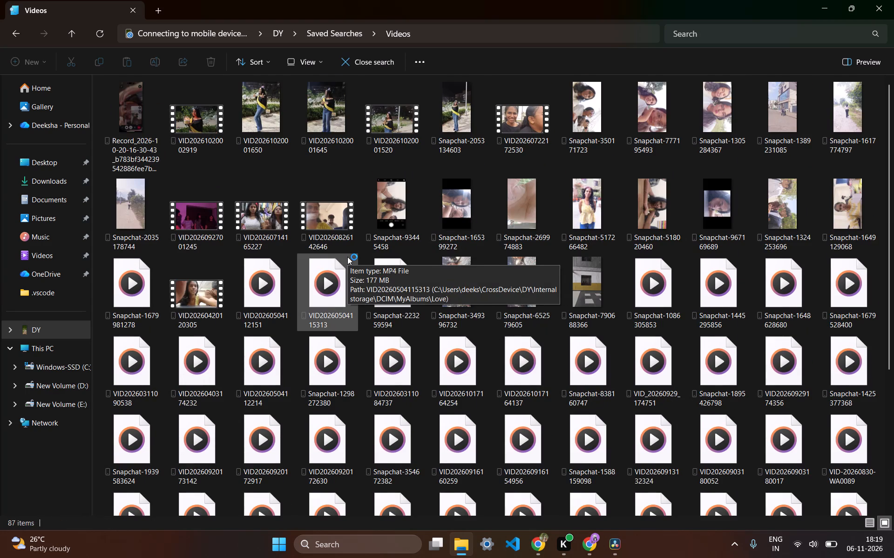
scroll(347, 257, up, 7)
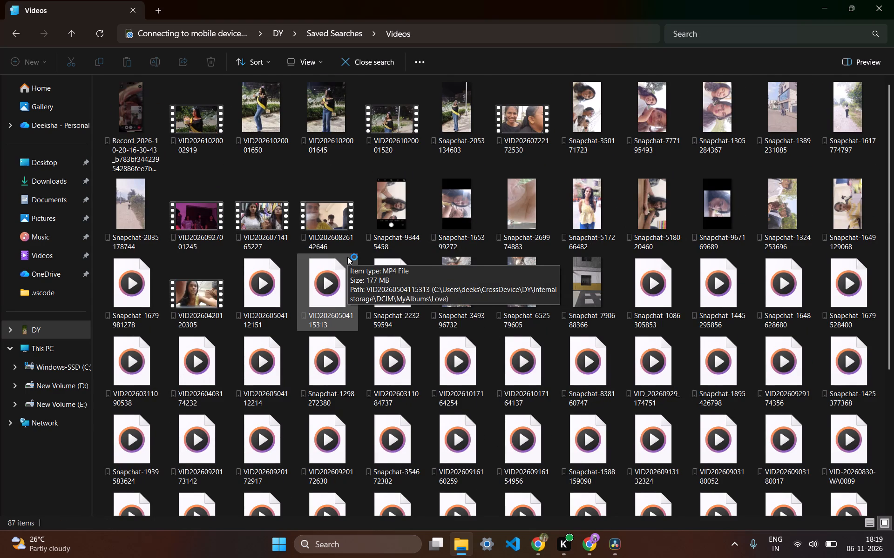
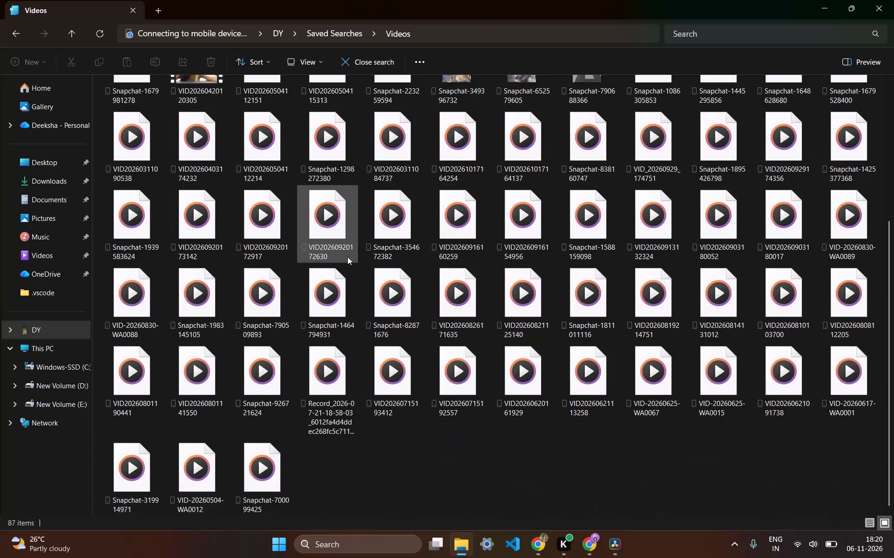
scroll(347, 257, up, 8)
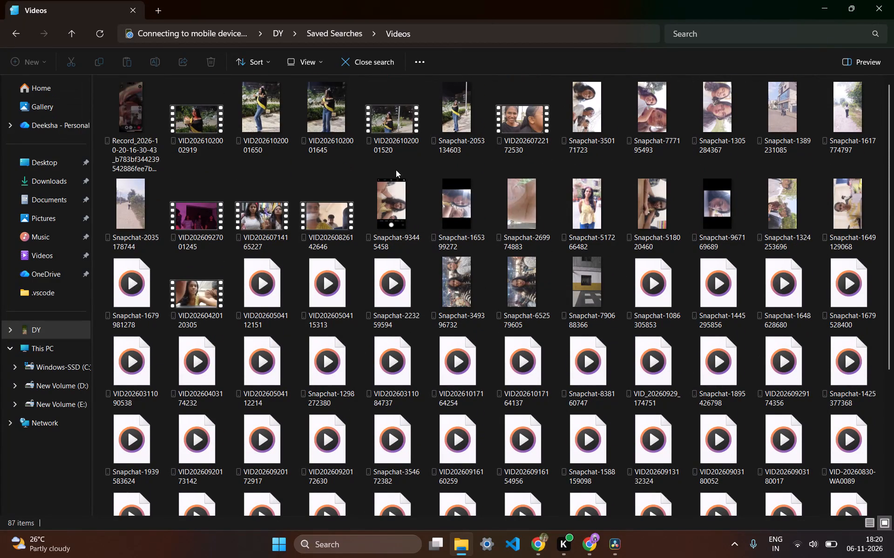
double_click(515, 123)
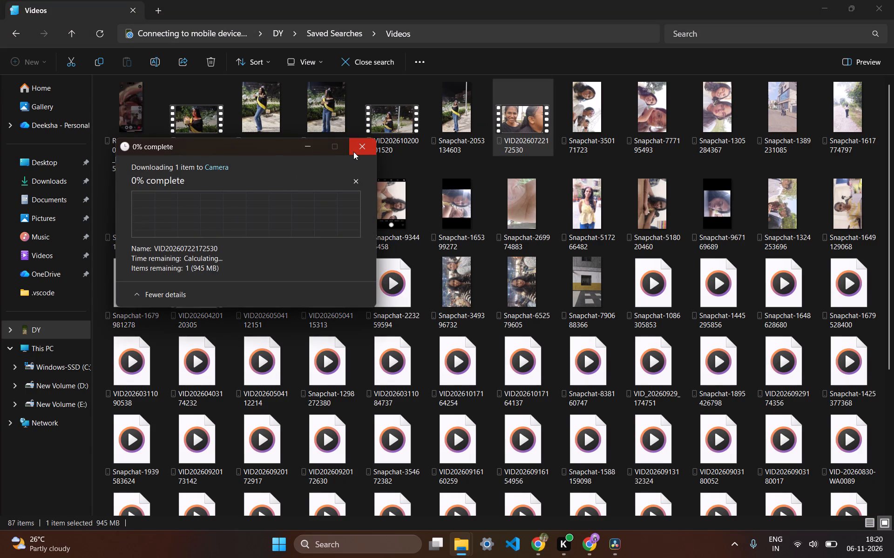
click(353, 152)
Look for footage in the Gallery and the PC's own Videos folder.
click(37, 102)
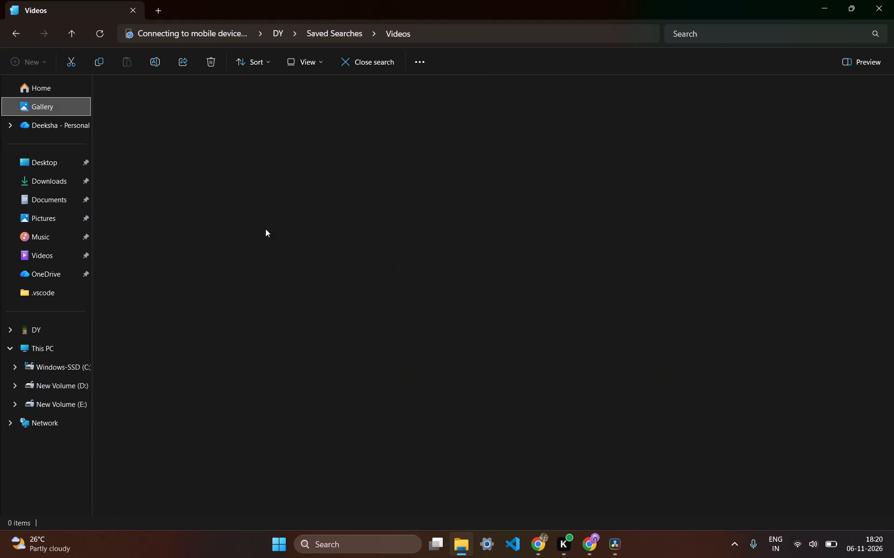
scroll(375, 296, down, 3)
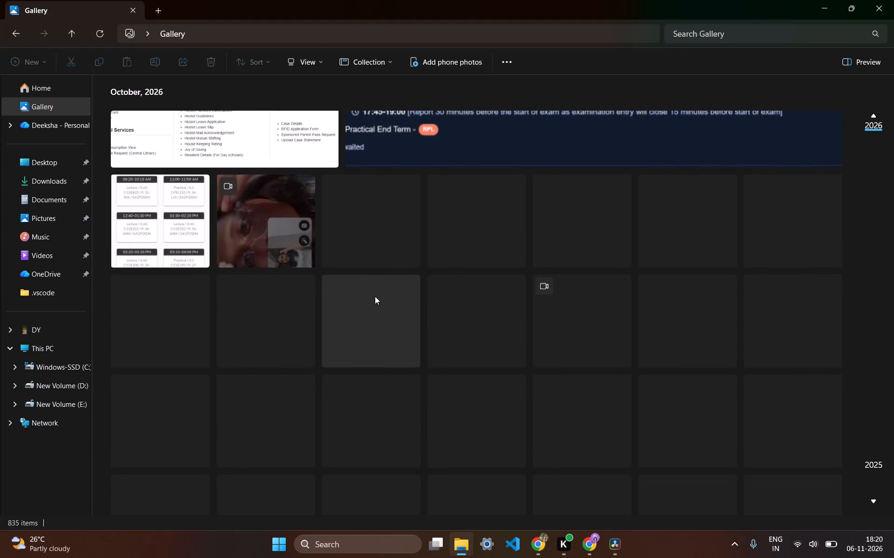
scroll(375, 296, down, 1)
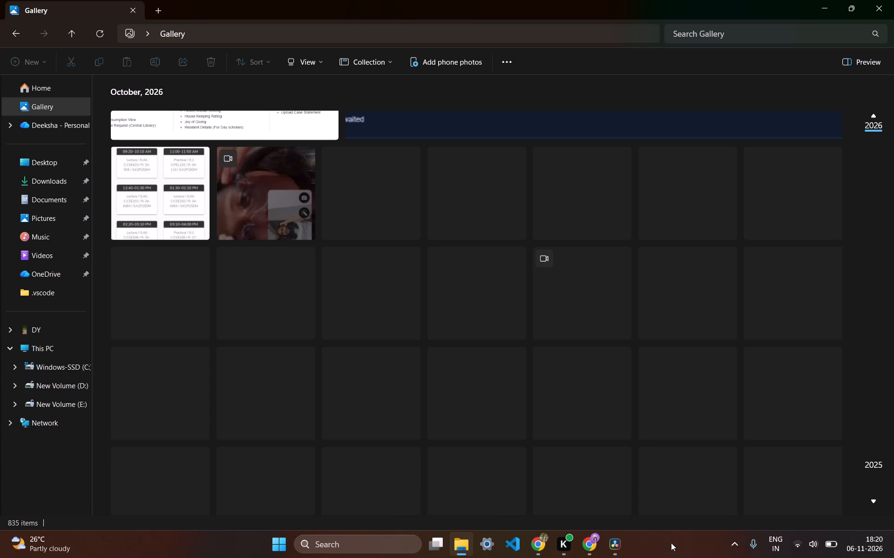
click(61, 371)
click(69, 256)
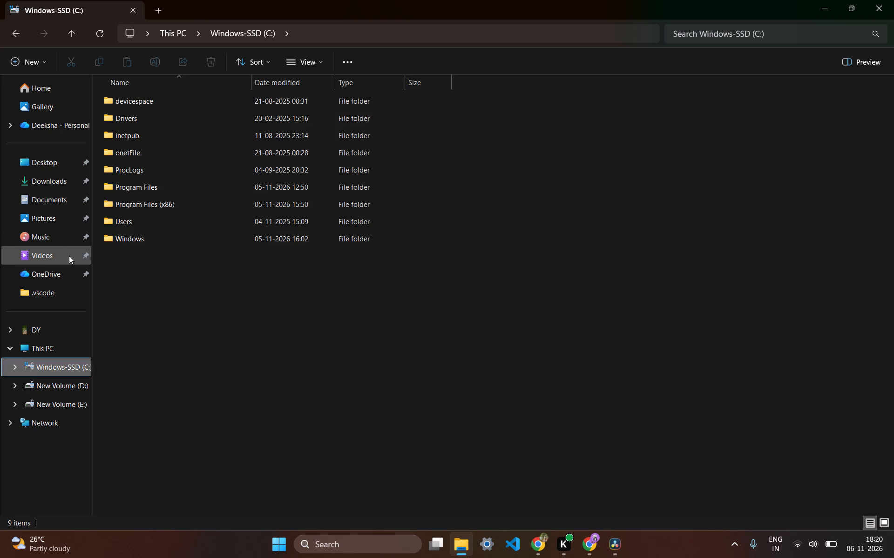
Look for footage on New Volume (D:) in the edits and Clg days folders.
click(61, 391)
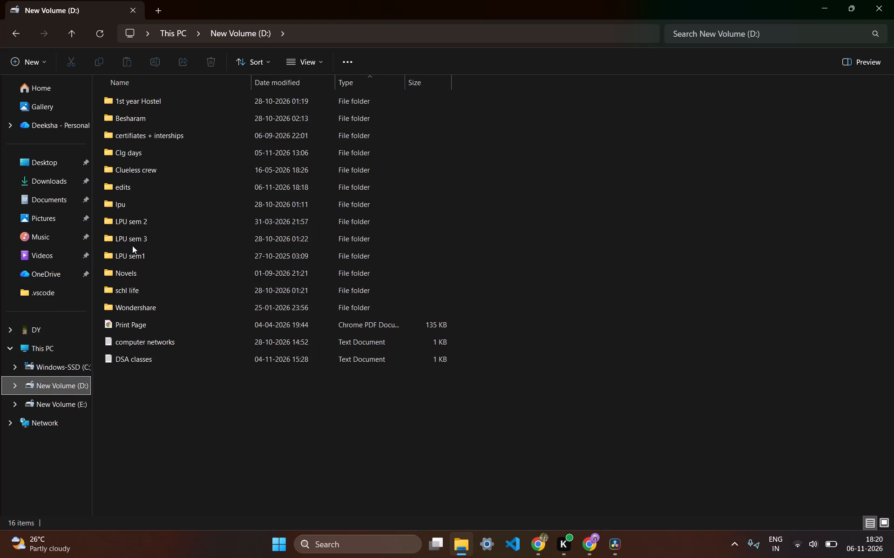
double_click(130, 187)
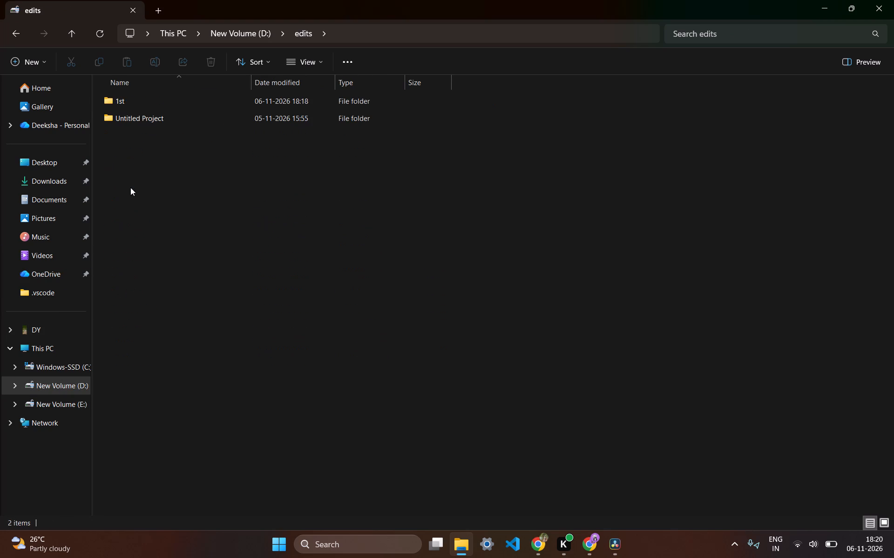
click(133, 117)
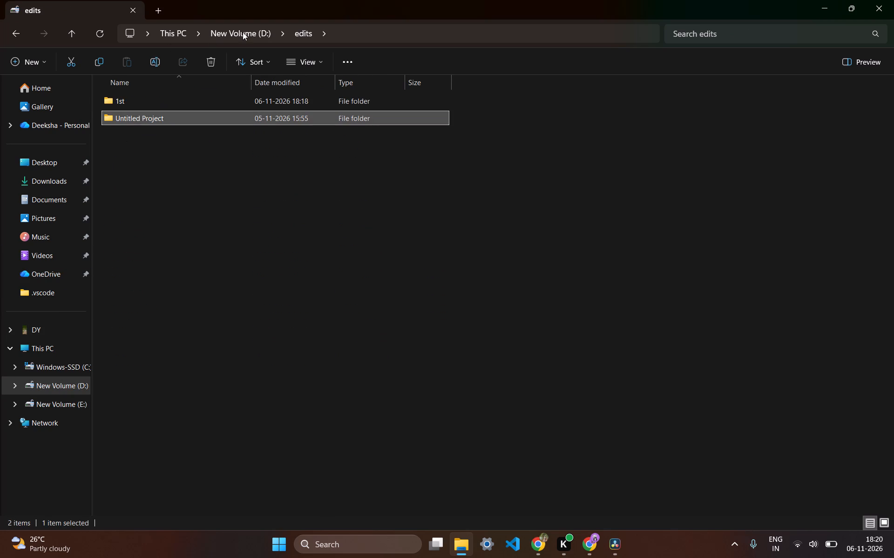
click(245, 31)
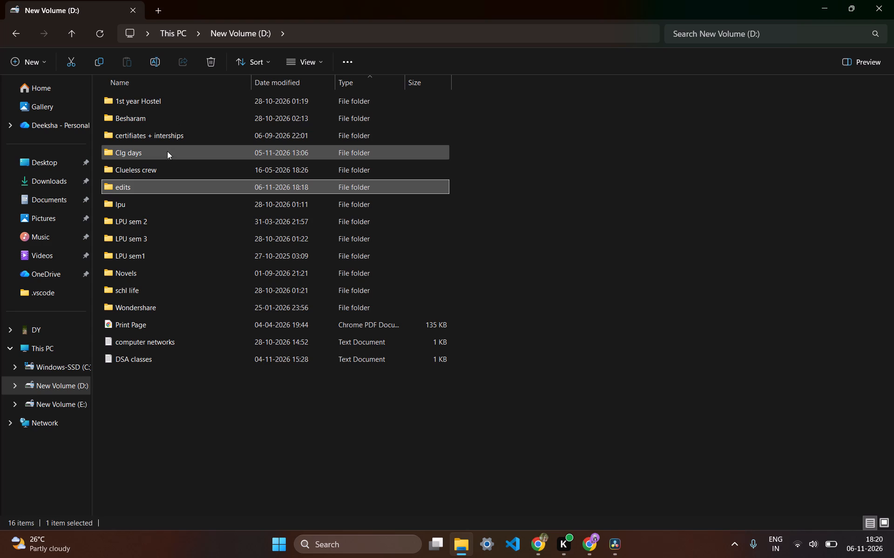
double_click(141, 195)
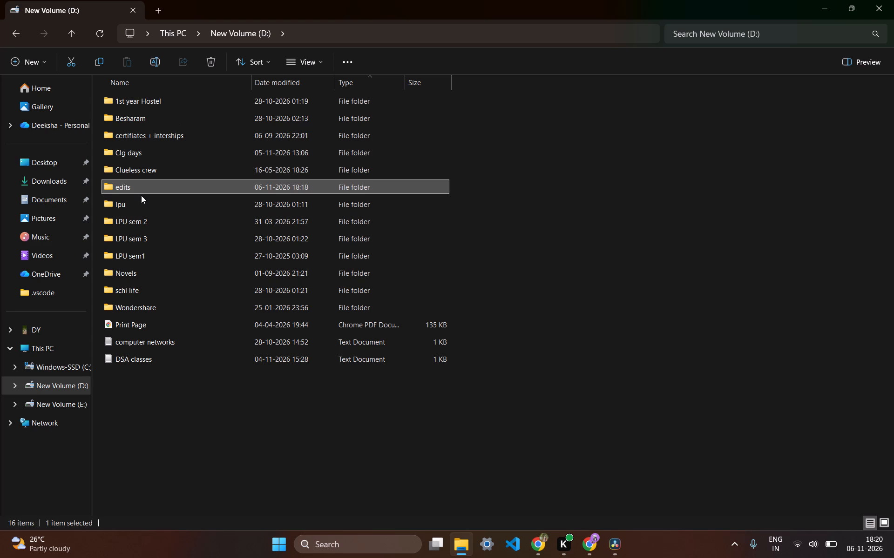
double_click(130, 153)
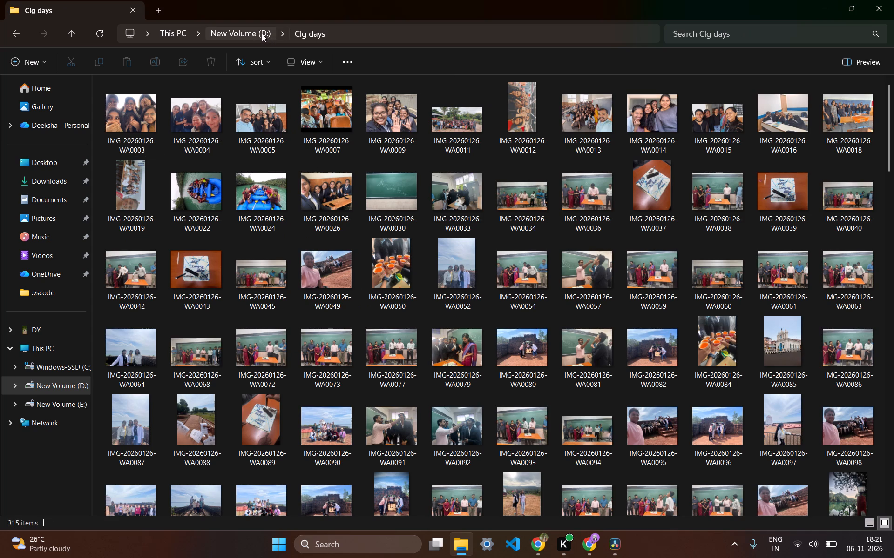
click(262, 33)
Open the Clueless crew folder on New Volume (D:) and look through its video clips, checking IMG_3664.
double_click(178, 169)
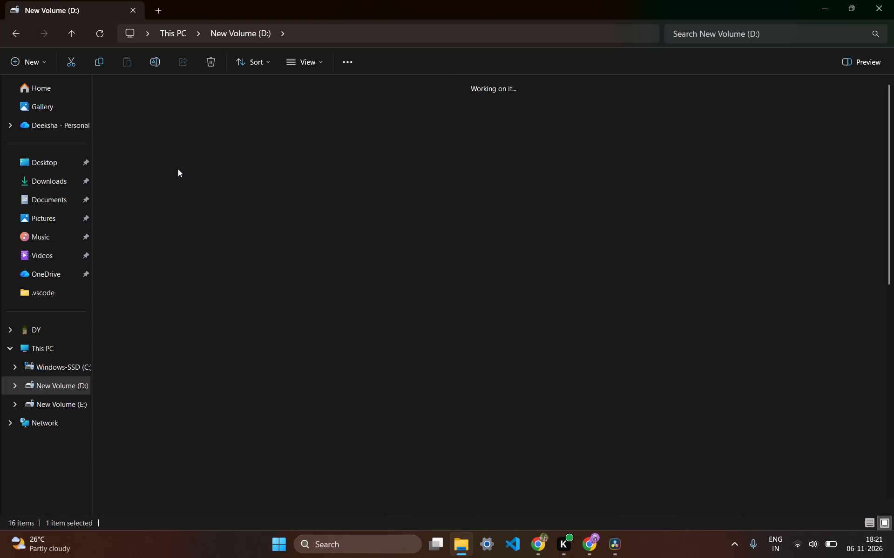
scroll(178, 169, down, 7)
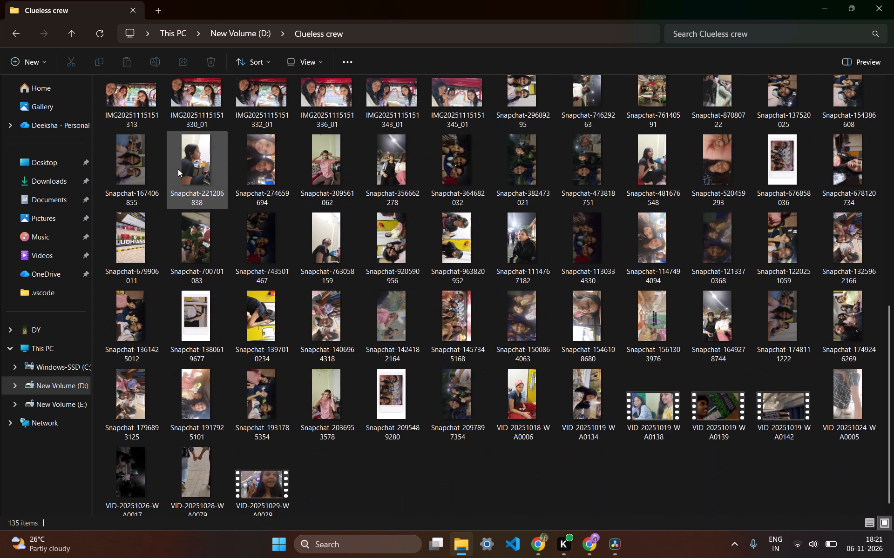
scroll(178, 169, up, 4)
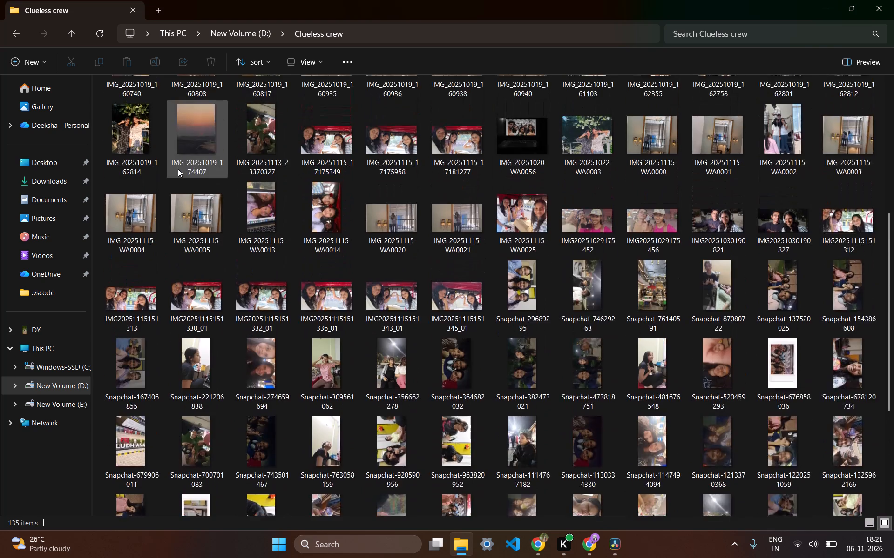
scroll(178, 169, up, 3)
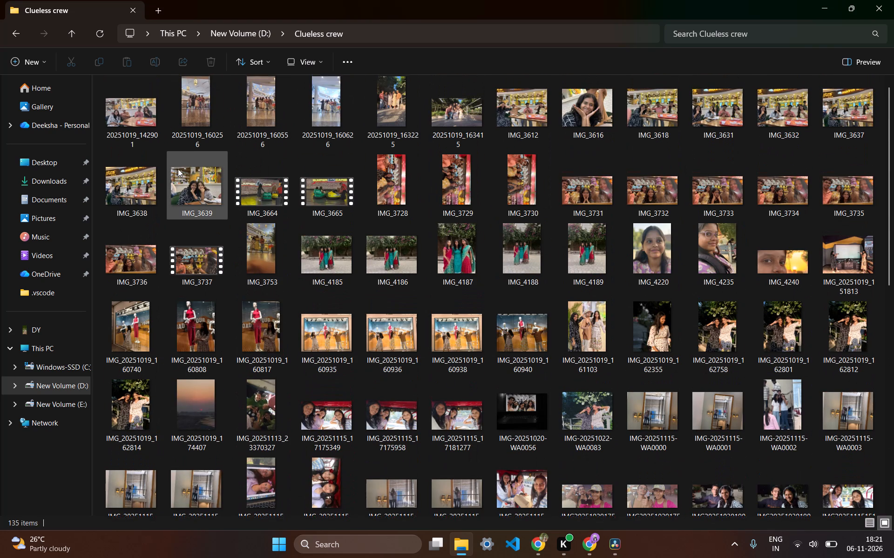
scroll(178, 169, up, 1)
click(265, 194)
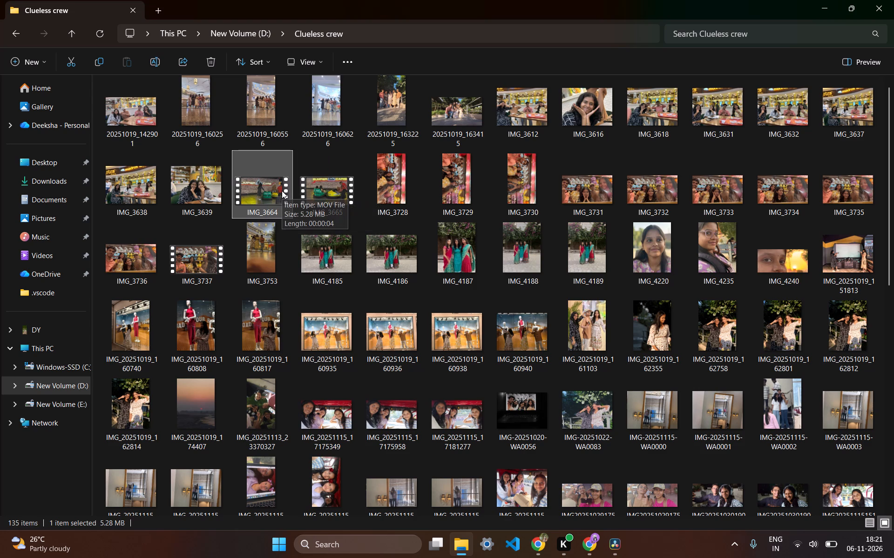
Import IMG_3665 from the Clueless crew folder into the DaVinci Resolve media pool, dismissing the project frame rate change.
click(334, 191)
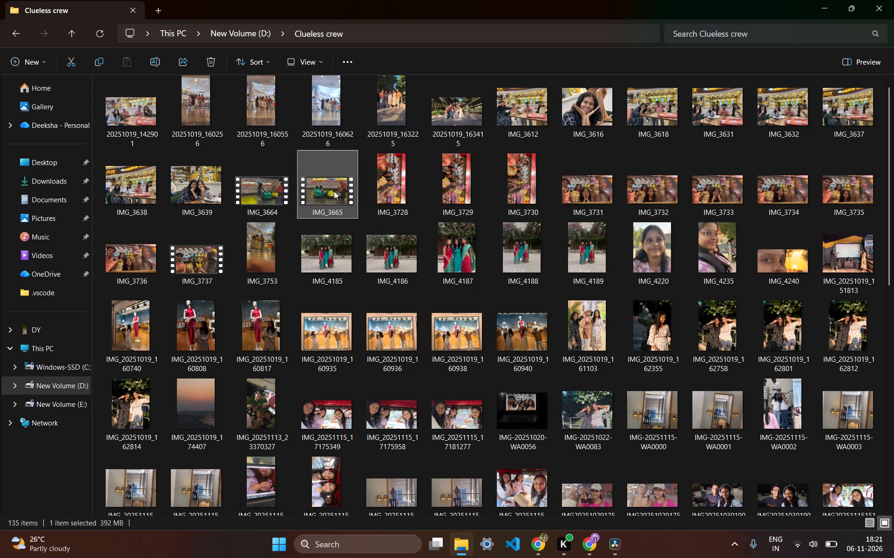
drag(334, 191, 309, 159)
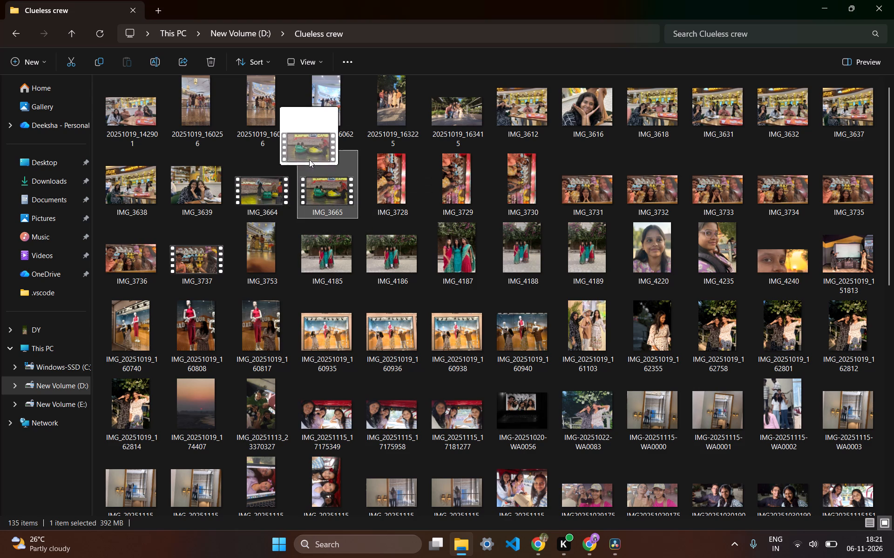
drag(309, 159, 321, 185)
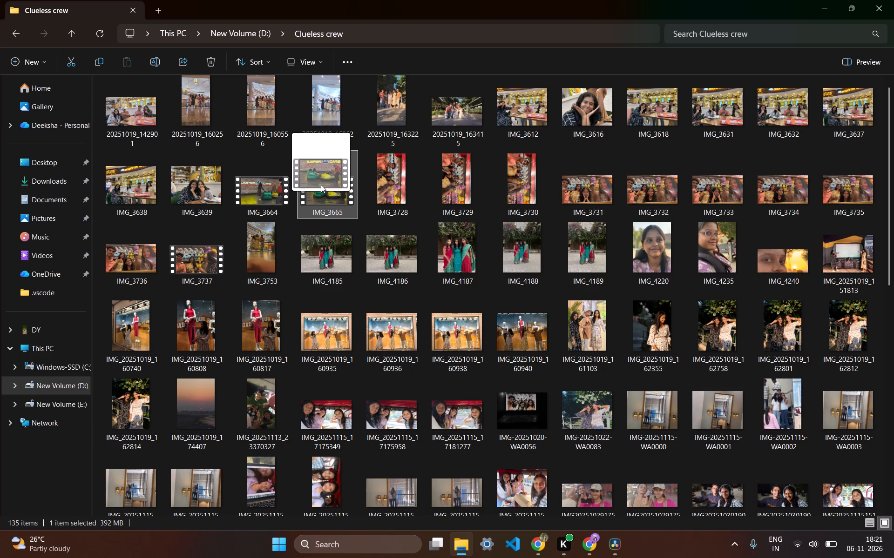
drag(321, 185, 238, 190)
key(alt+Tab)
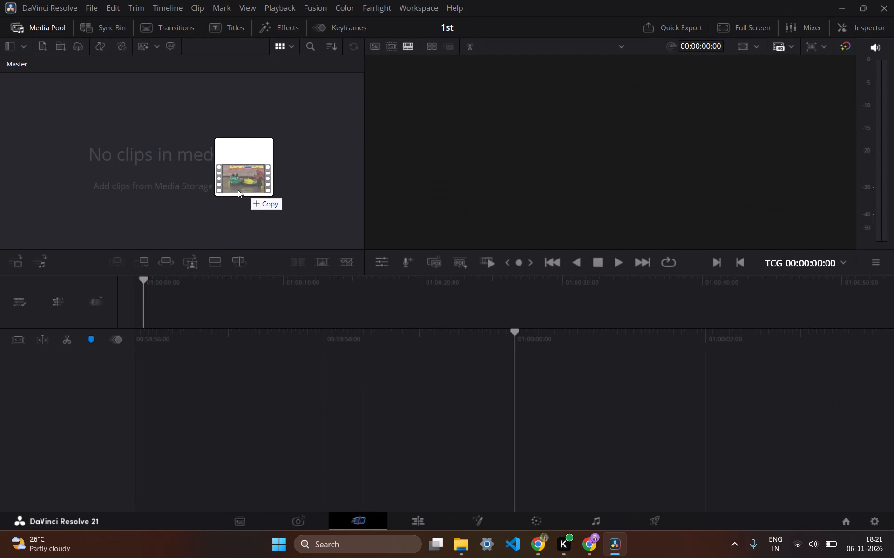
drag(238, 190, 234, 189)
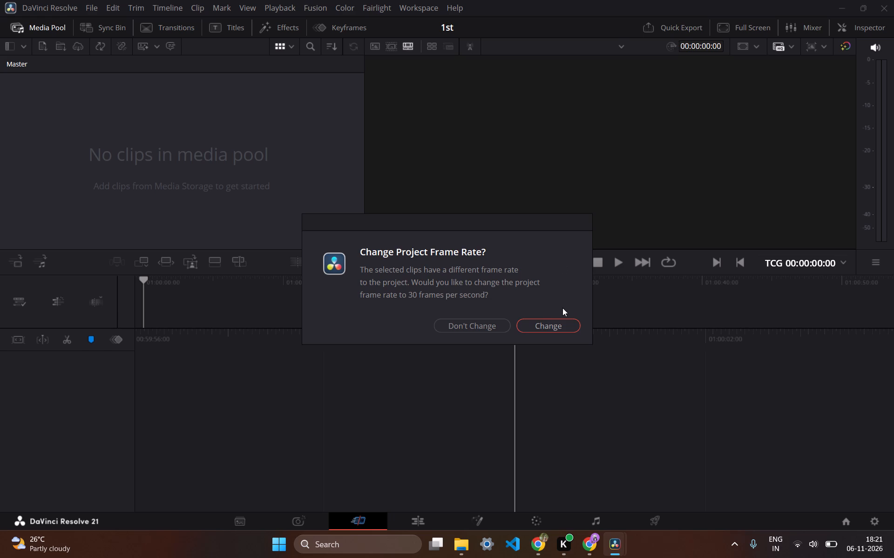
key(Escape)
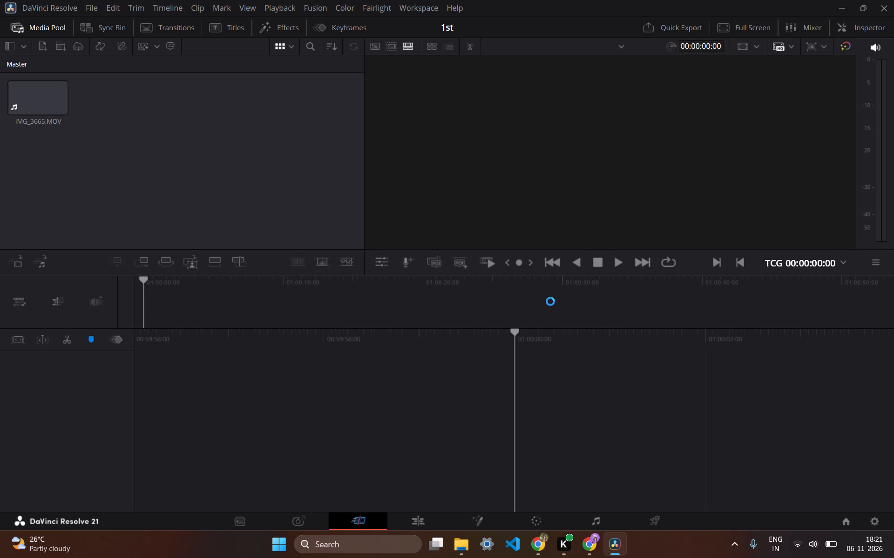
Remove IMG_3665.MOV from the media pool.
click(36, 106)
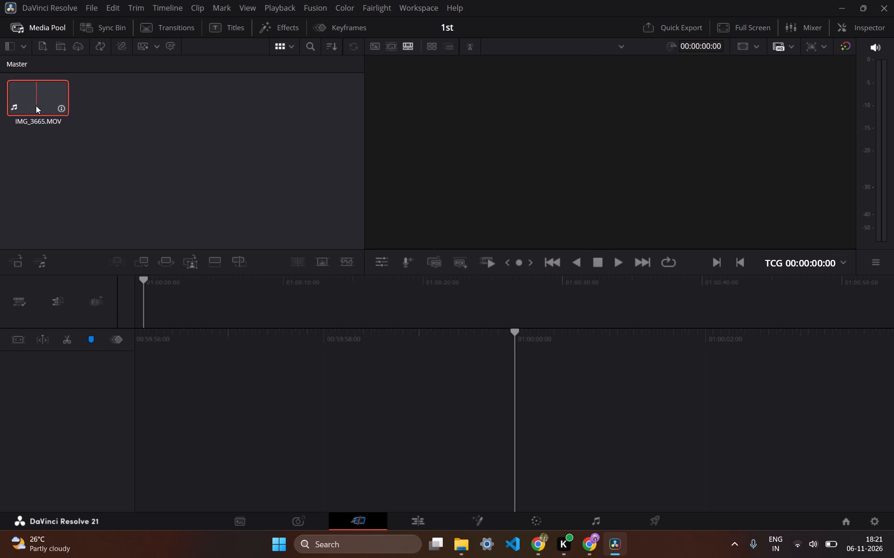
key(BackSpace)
Import IMG_3665 from the Clueless crew folder in File Explorer into the DaVinci Resolve media pool, changing the project frame rate to 30 fps.
key(alt+Tab)
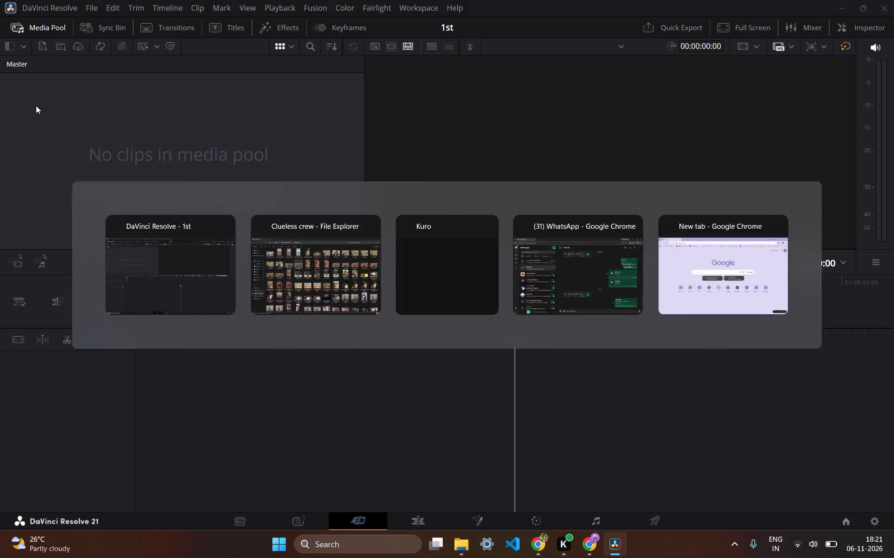
drag(331, 191, 454, 197)
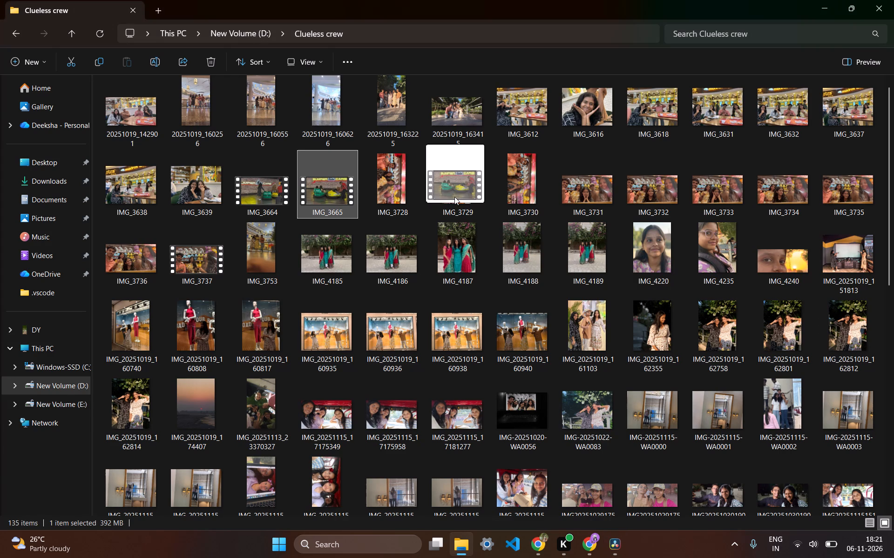
drag(454, 197, 203, 134)
key(alt+Tab)
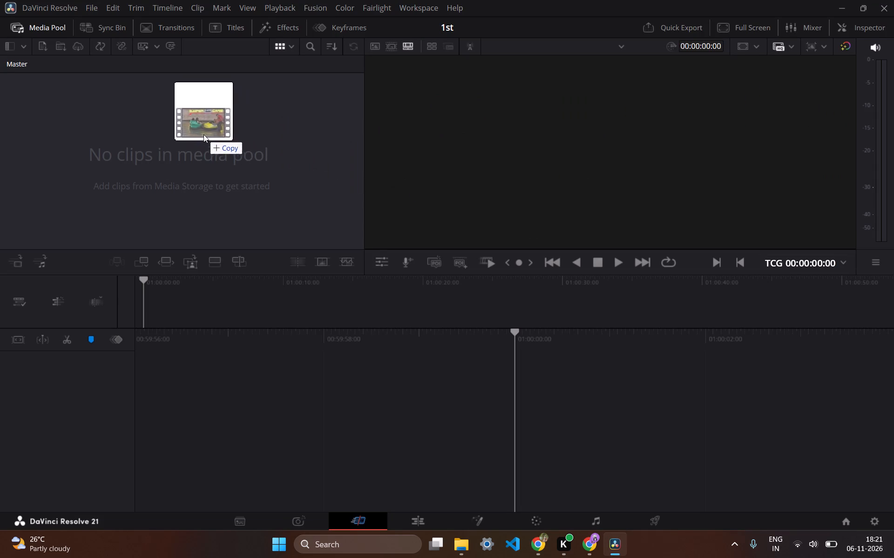
drag(203, 134, 203, 134)
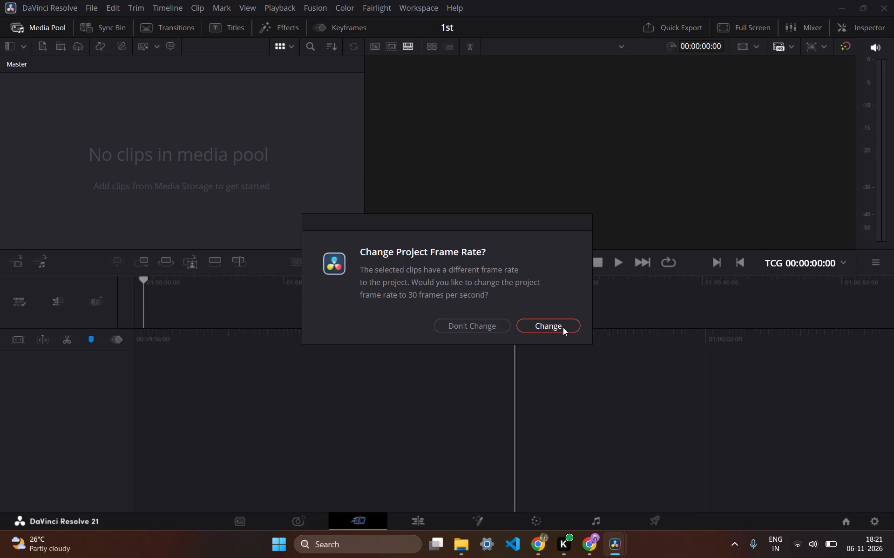
click(563, 327)
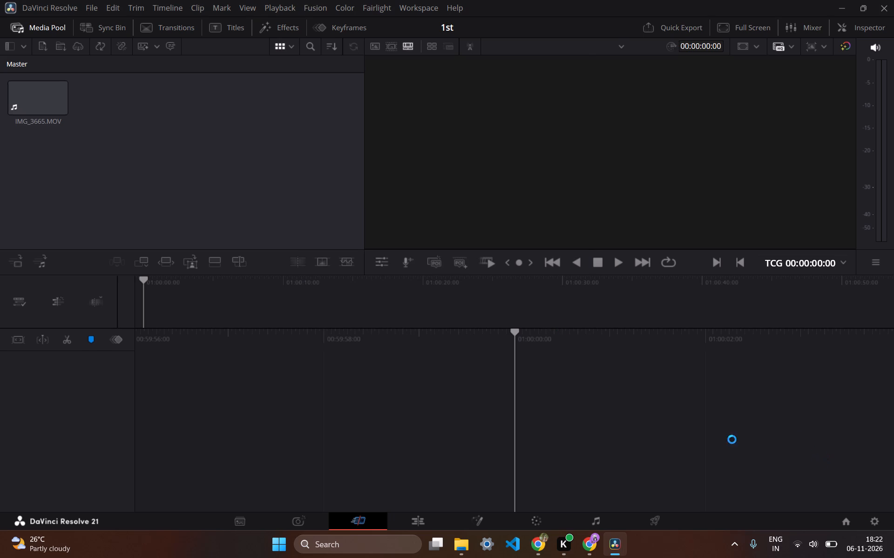
Add the IMG_3665.MOV clip from the media pool to the empty timeline, near its start.
drag(37, 97, 149, 332)
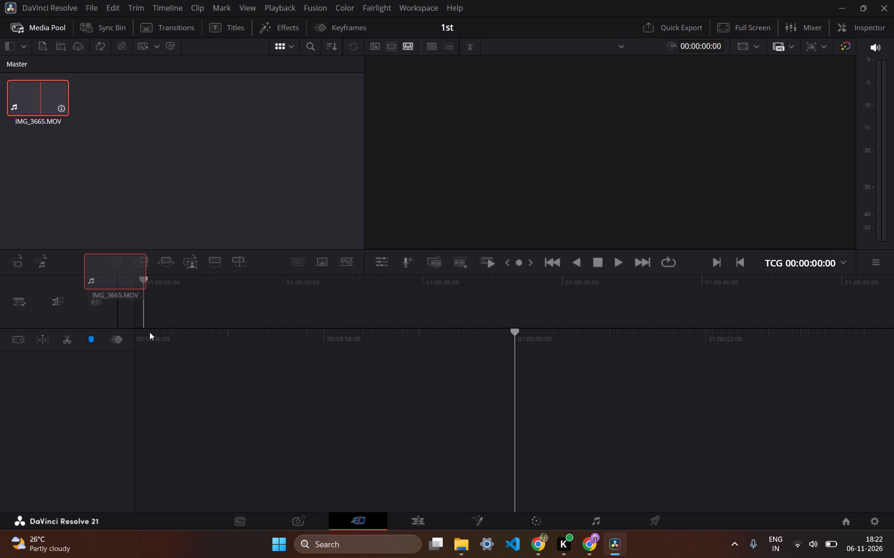
drag(149, 332, 151, 302)
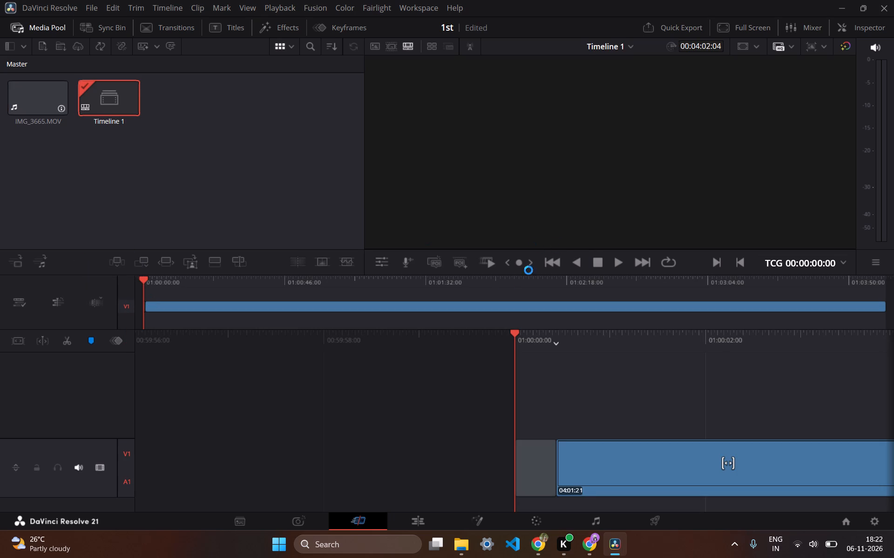
Try to play Timeline 1 from its start to preview the clip.
key(space)
key(space)
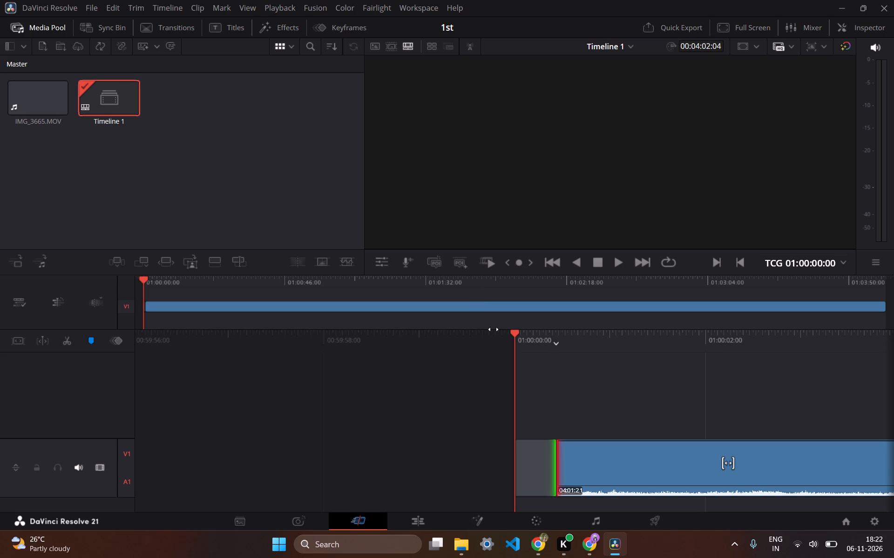
key(space)
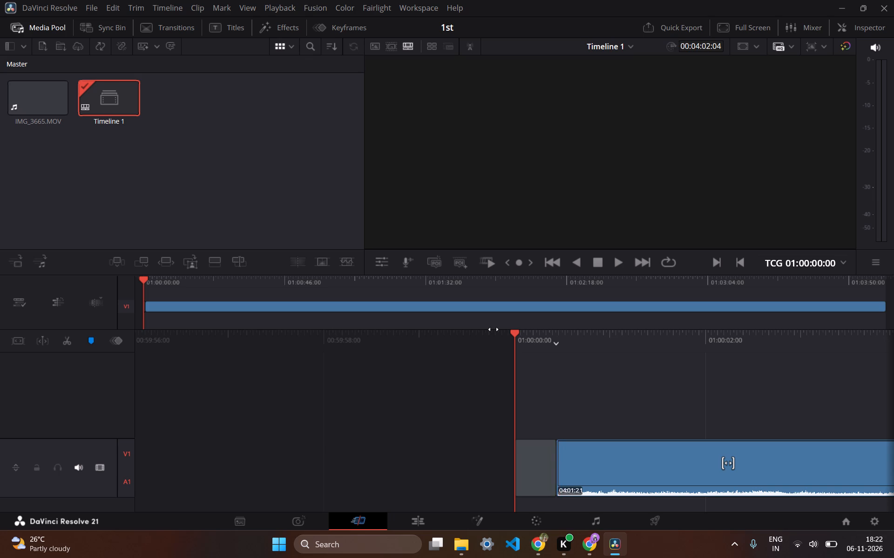
click(616, 259)
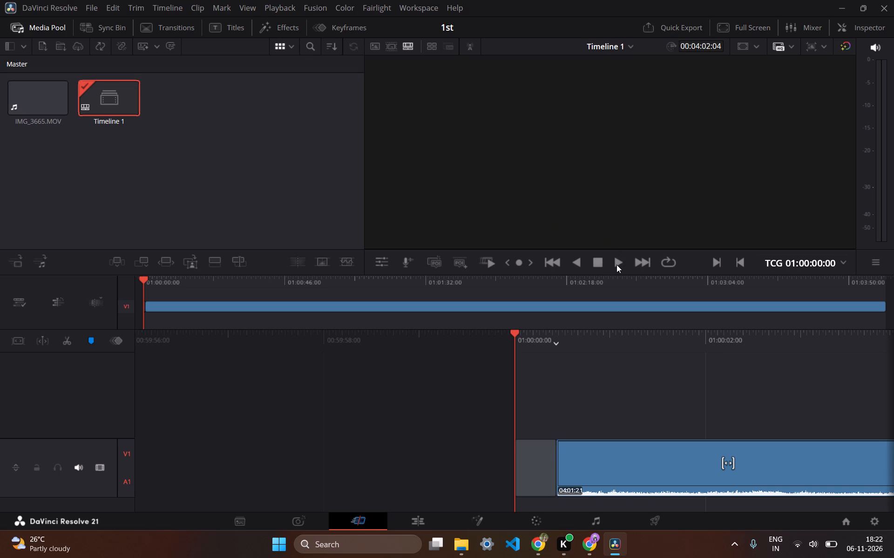
click(616, 265)
Open Task Manager, and return to DaVinci Resolve to pause the Timeline 1 playback.
click(615, 476)
key(ctrl+shift+Escape)
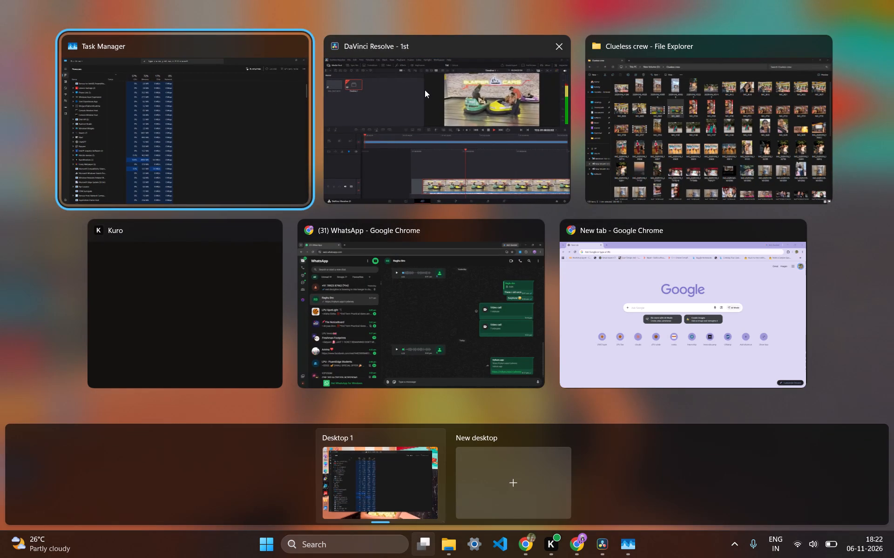
click(425, 90)
key(space)
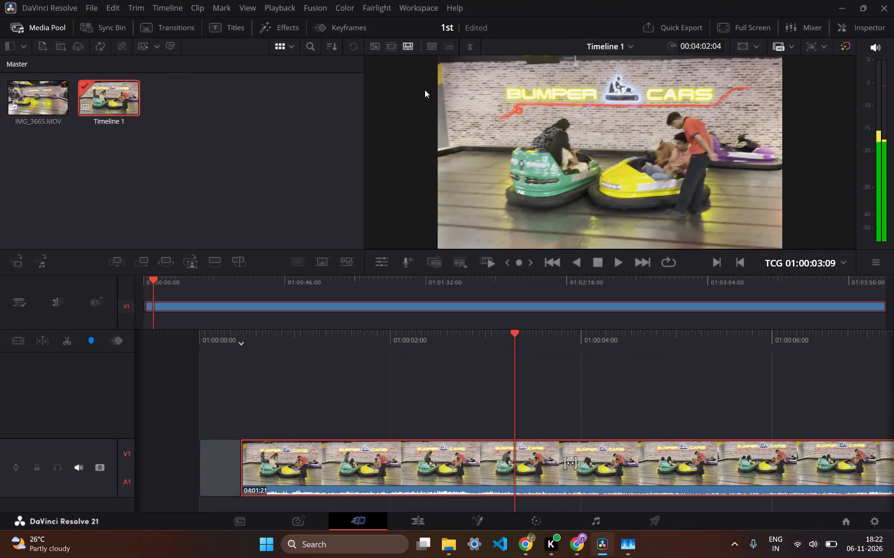
Close both Google Chrome windows and the Clueless crew File Explorer window.
key(super+Tab)
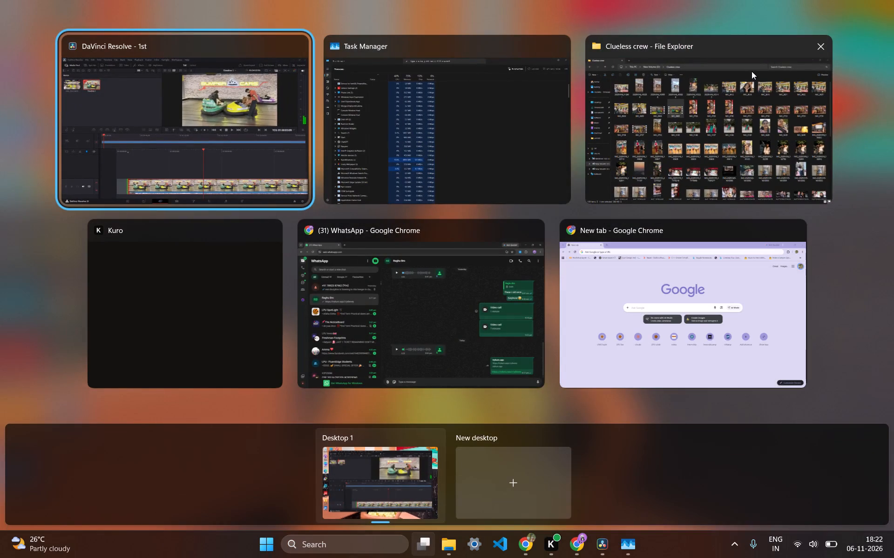
click(789, 228)
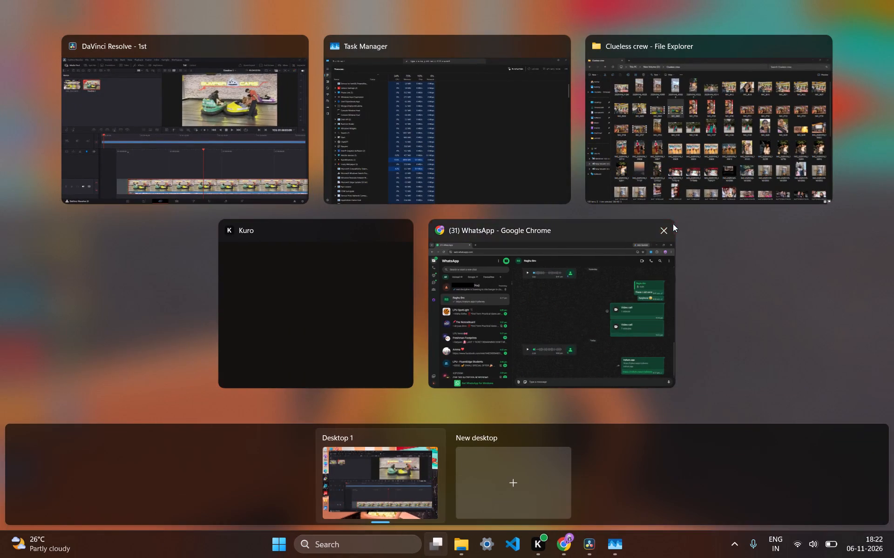
click(668, 227)
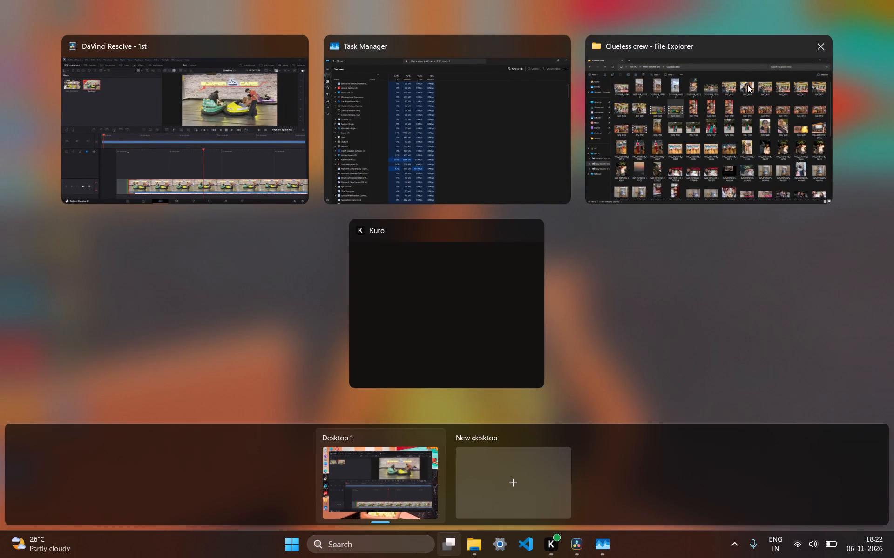
click(826, 41)
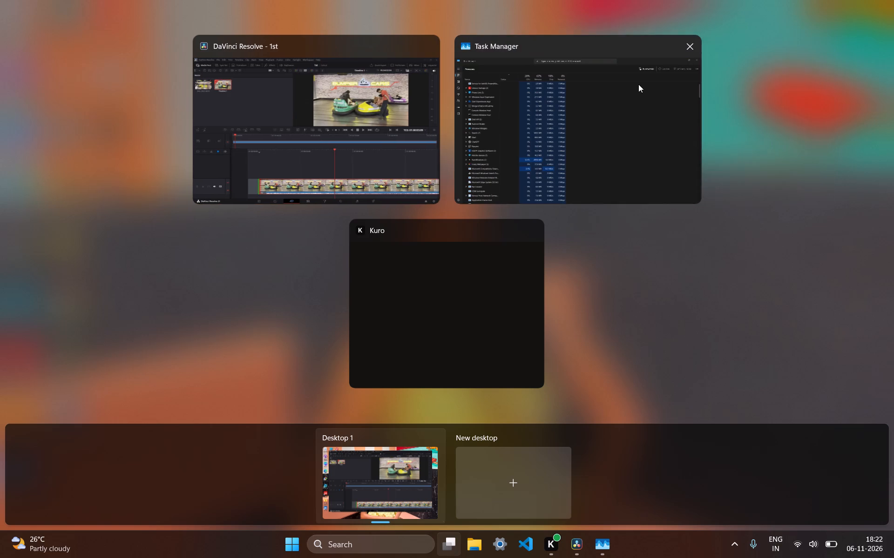
Switch to Task Manager to check the running processes, and exit the background apps Lively Wallpaper and Smart Connect.
click(638, 85)
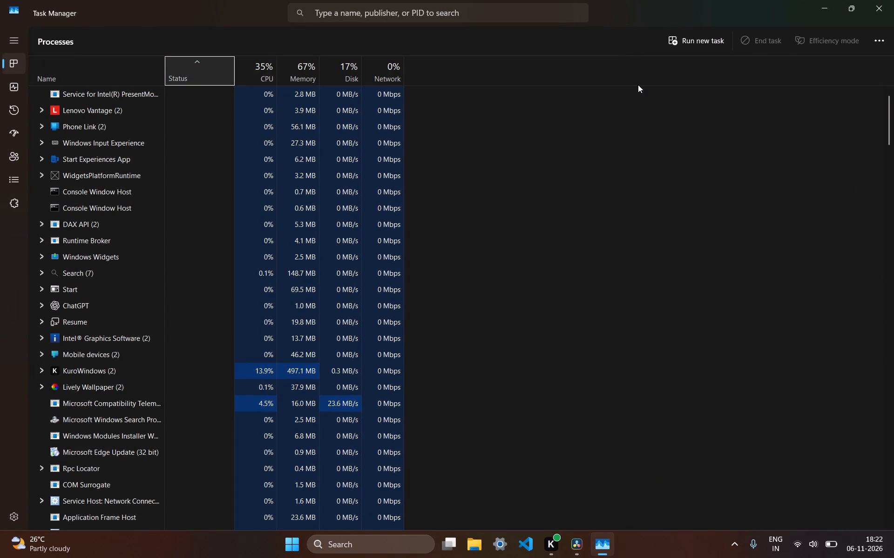
key(Tab)
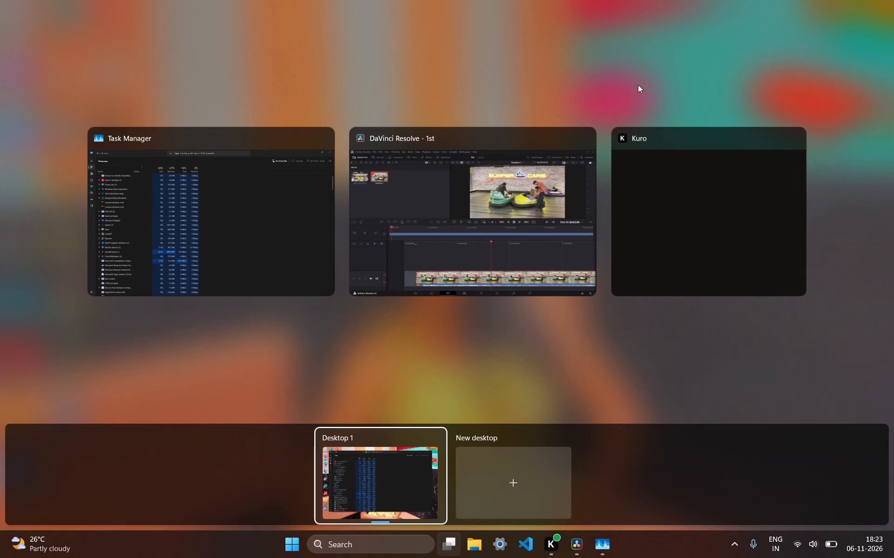
click(202, 236)
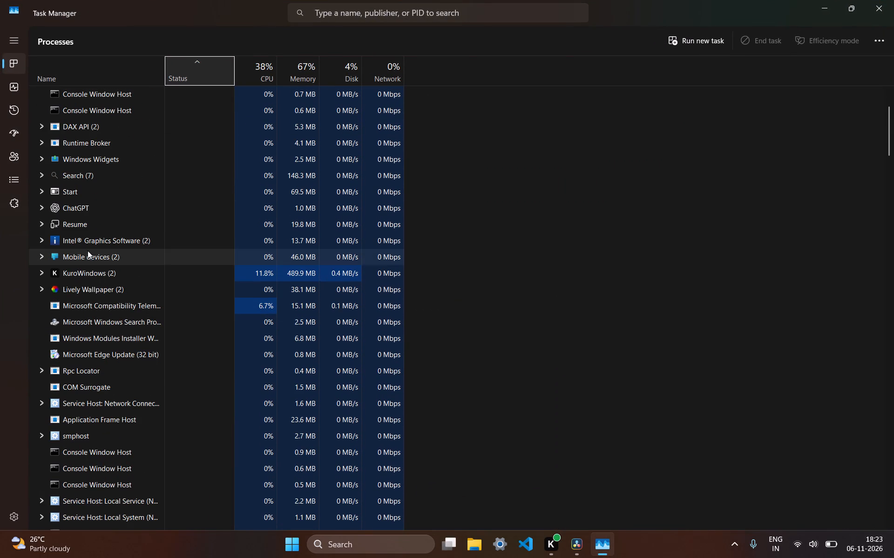
click(735, 545)
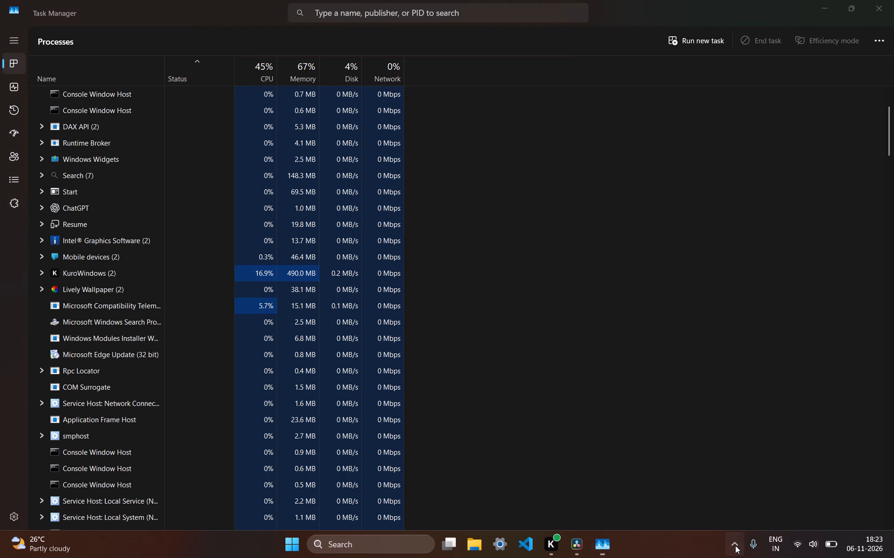
right_click(758, 485)
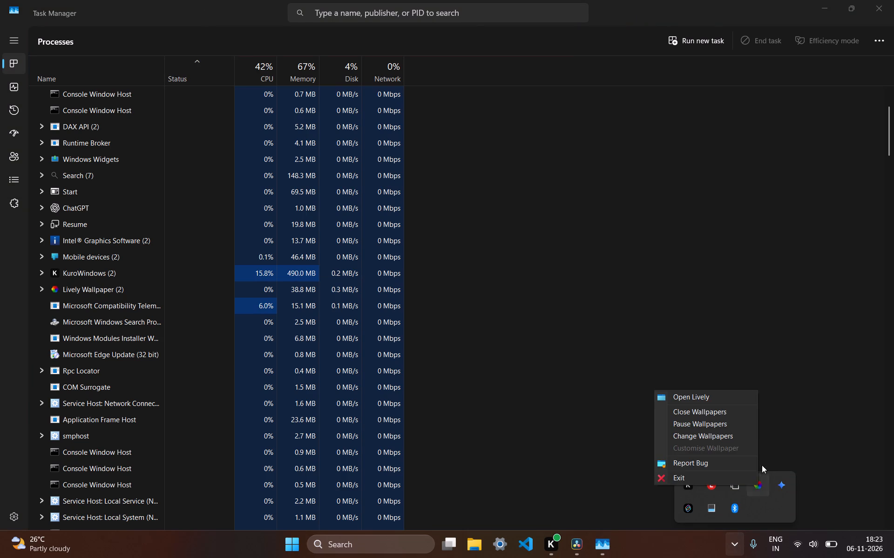
click(706, 478)
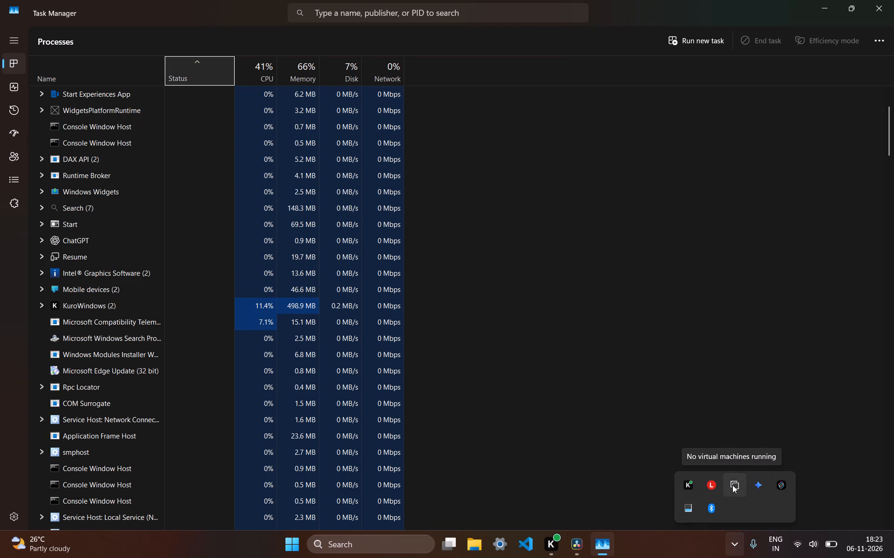
right_click(780, 482)
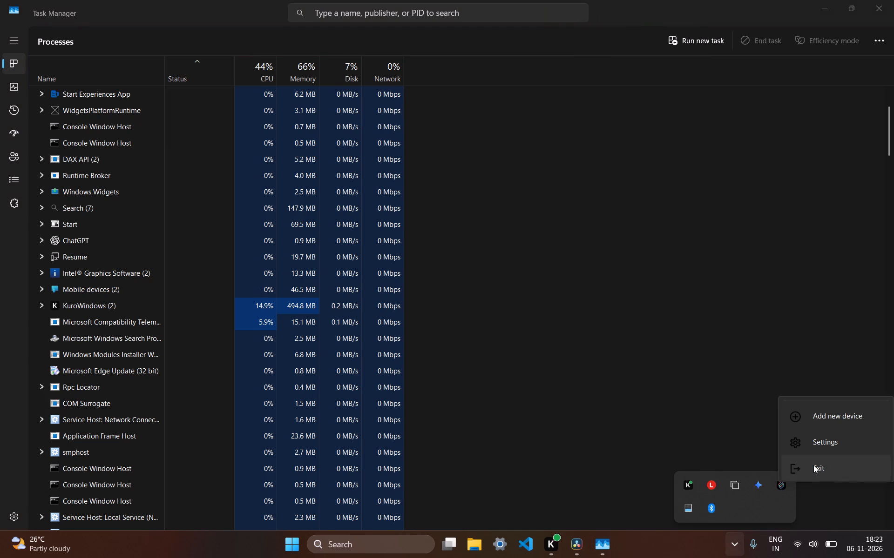
click(813, 465)
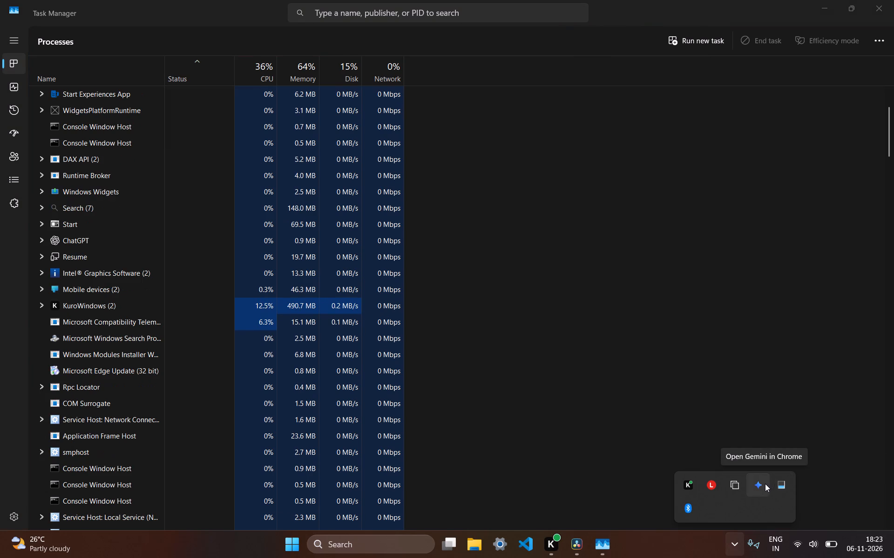
Check the background options of VMware Workstation and Bluetooth in the system tray.
right_click(735, 486)
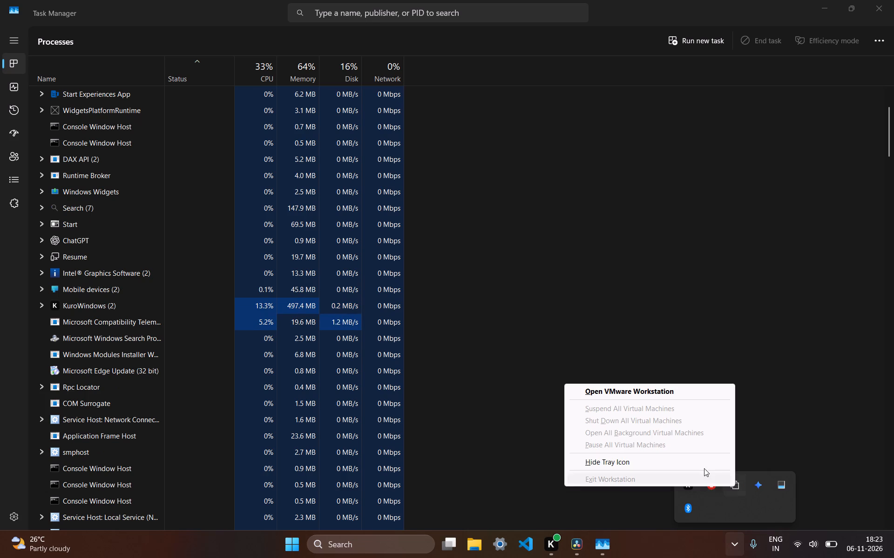
click(743, 505)
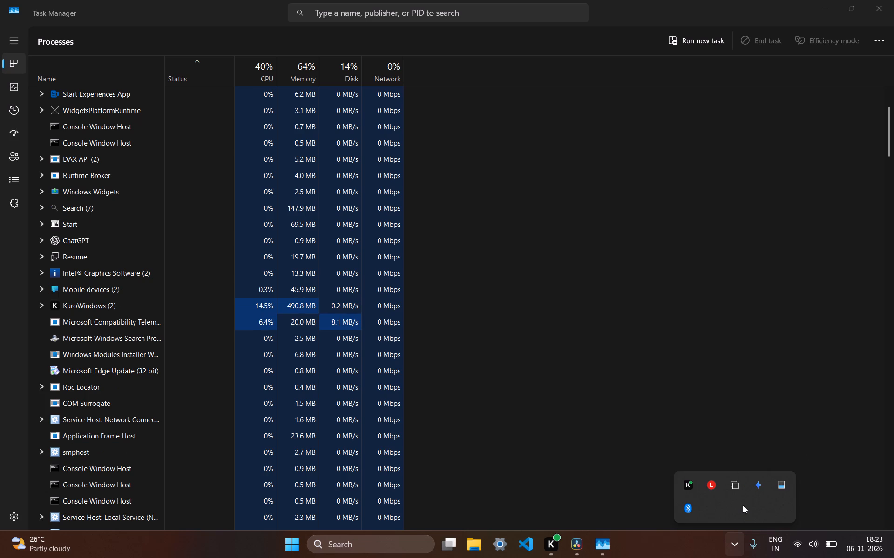
right_click(689, 511)
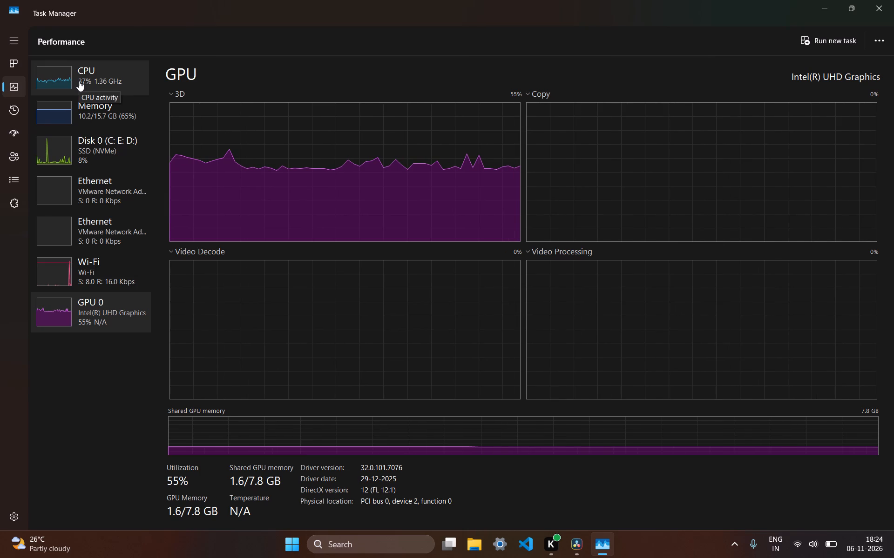
Search Windows Settings for "speci", open Windows info and review the computer's device specifications.
text(sp)
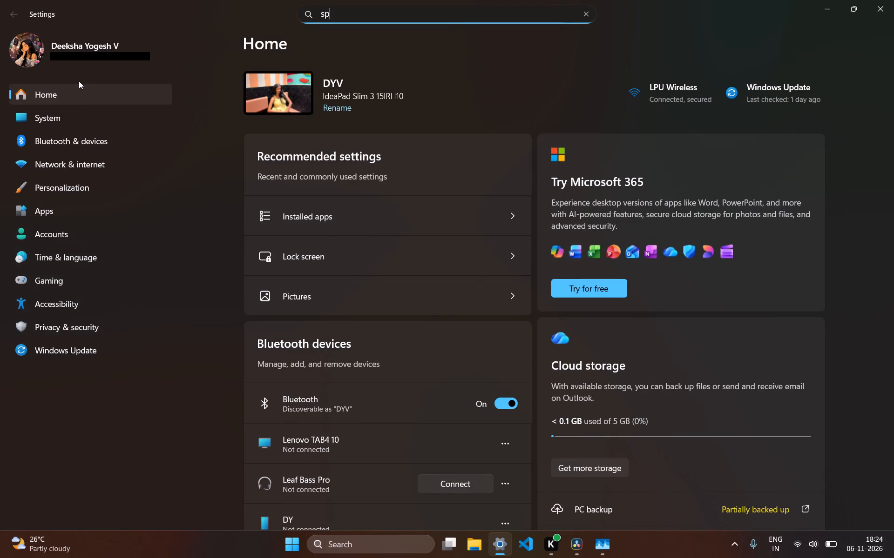
key(BackSpace)
key(BackSpace)
key(BackSpace)
key(BackSpace)
key(BackSpace)
text(device)
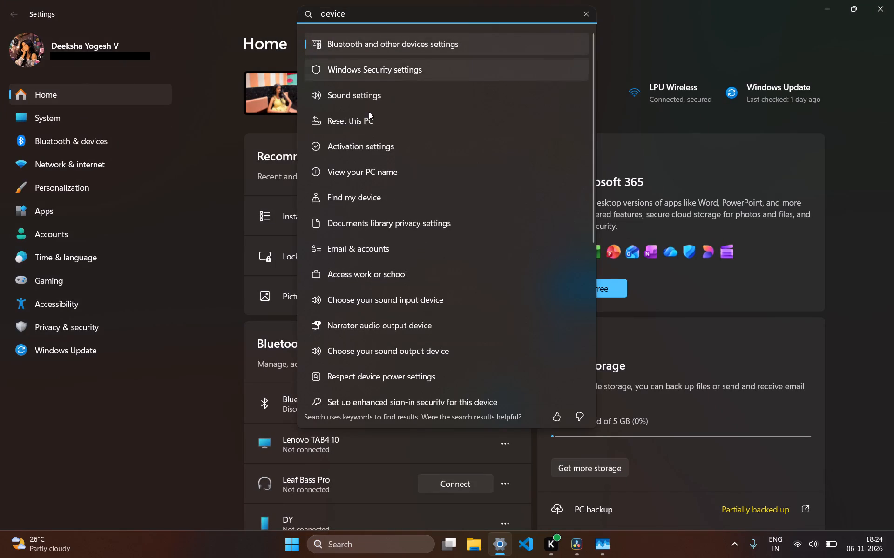
key(space)
text(spe)
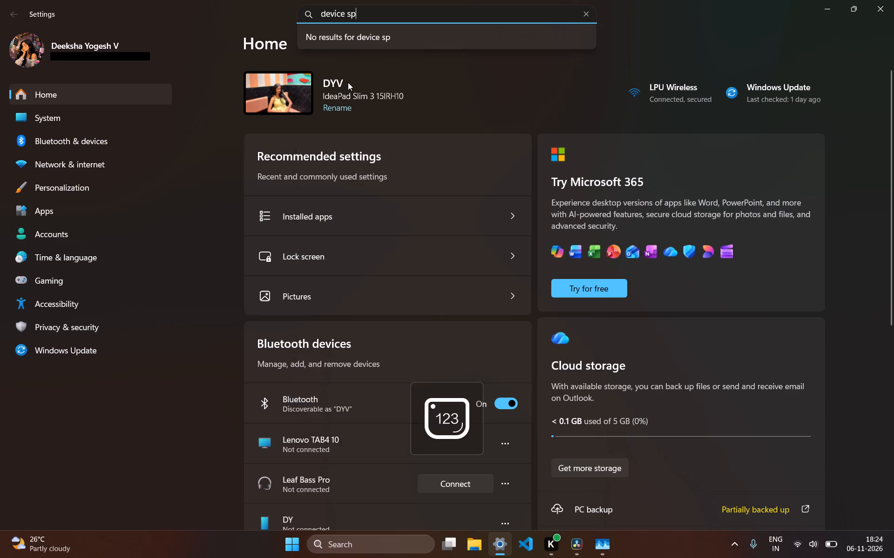
text(speci)
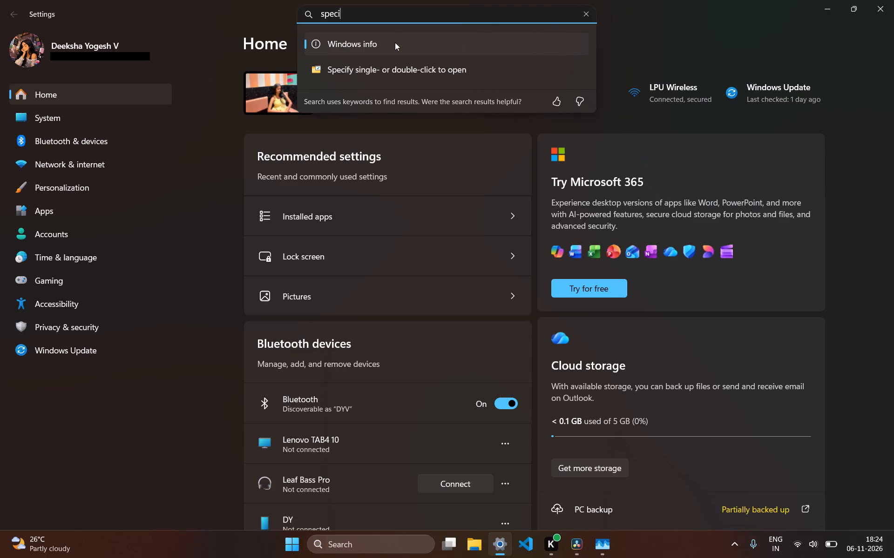
key(Return)
scroll(433, 153, up, 5)
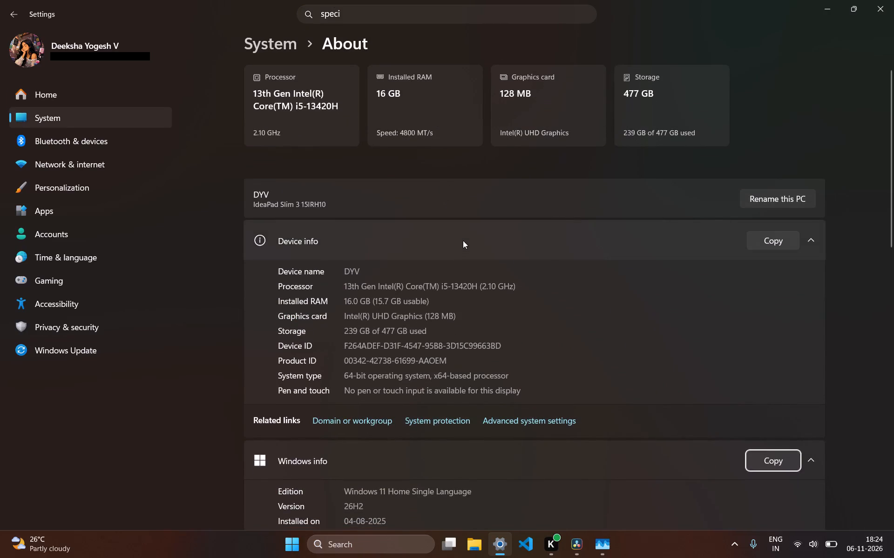
scroll(463, 240, down, 1)
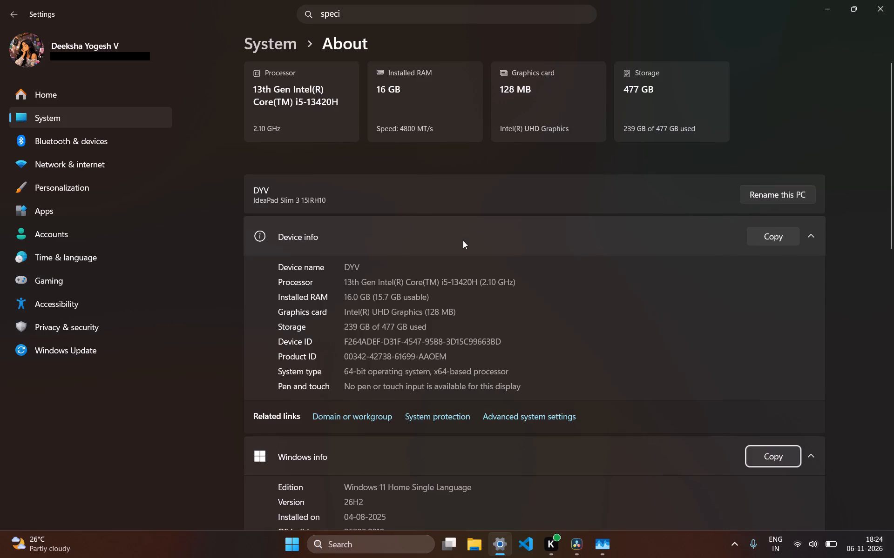
scroll(463, 240, down, 1)
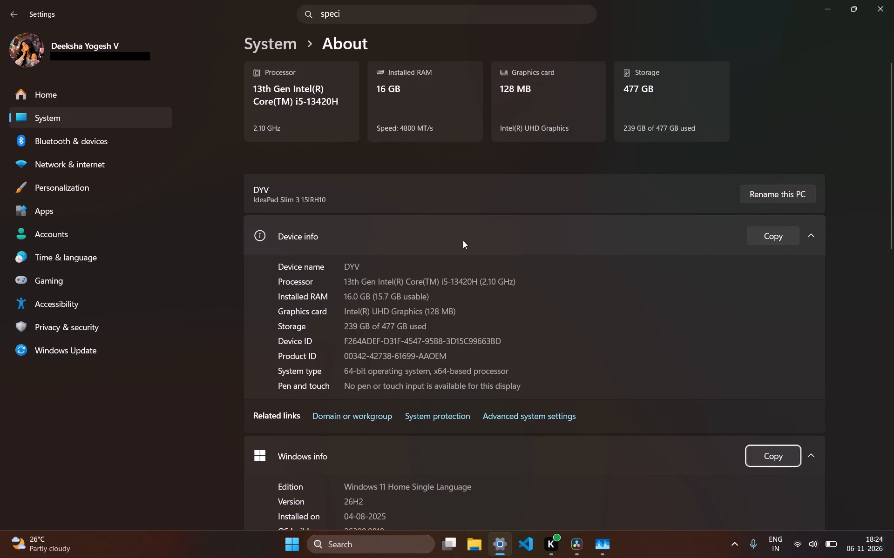
scroll(463, 240, down, 2)
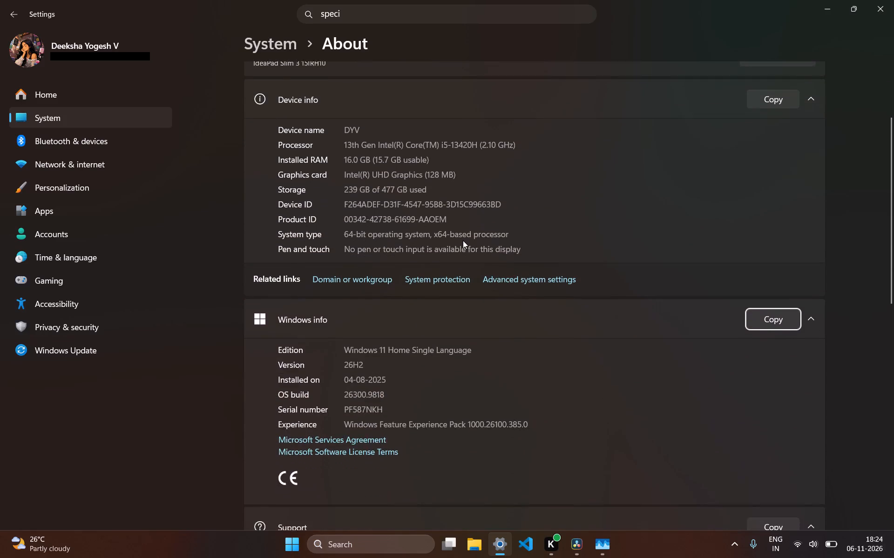
scroll(463, 240, down, 1)
click(893, 0)
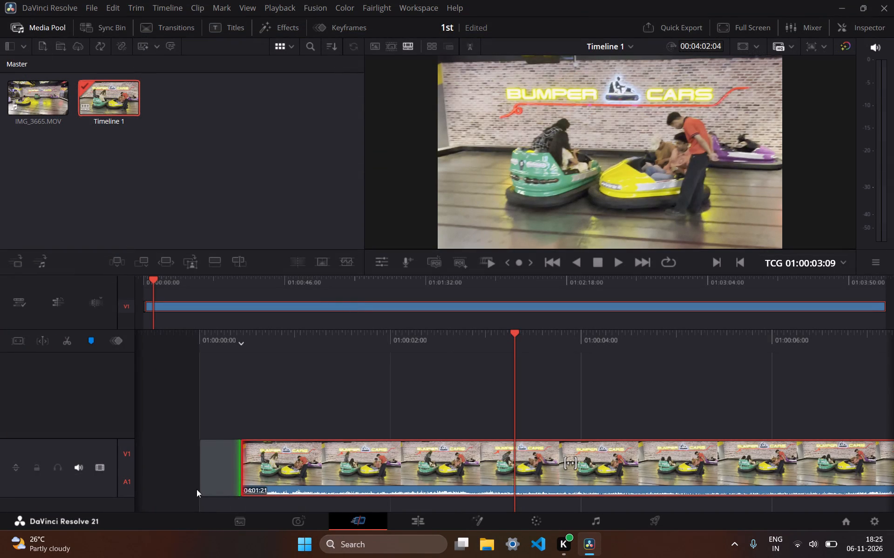
In DaVinci Resolve, delete the empty gap before the IMG_3665.MOV clip at the start of Timeline 1.
click(210, 479)
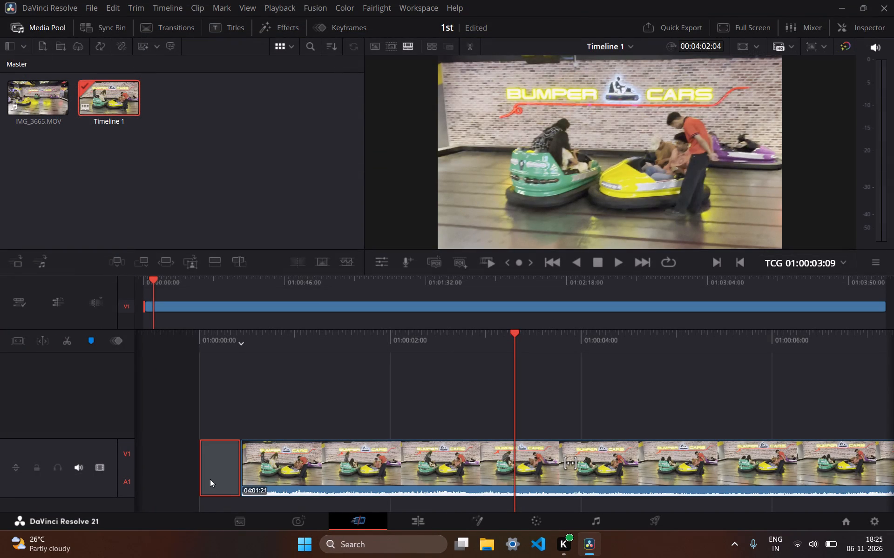
key(BackSpace)
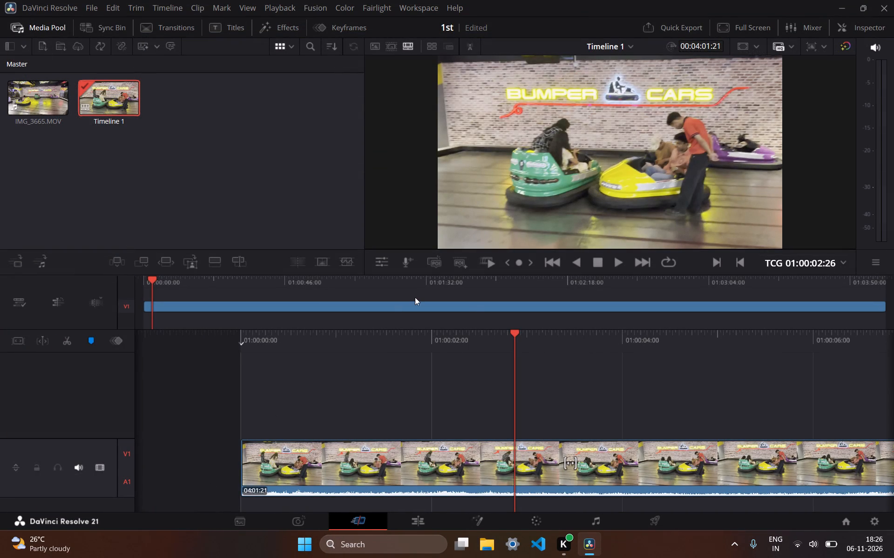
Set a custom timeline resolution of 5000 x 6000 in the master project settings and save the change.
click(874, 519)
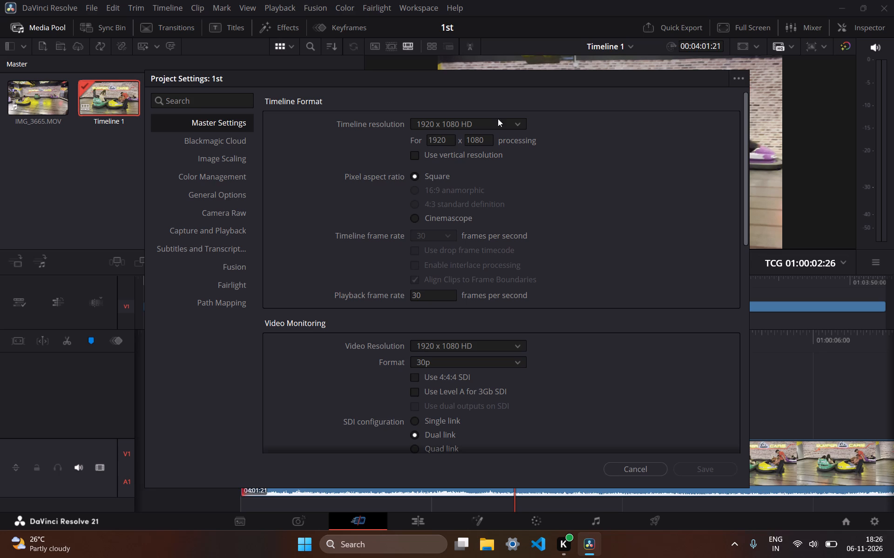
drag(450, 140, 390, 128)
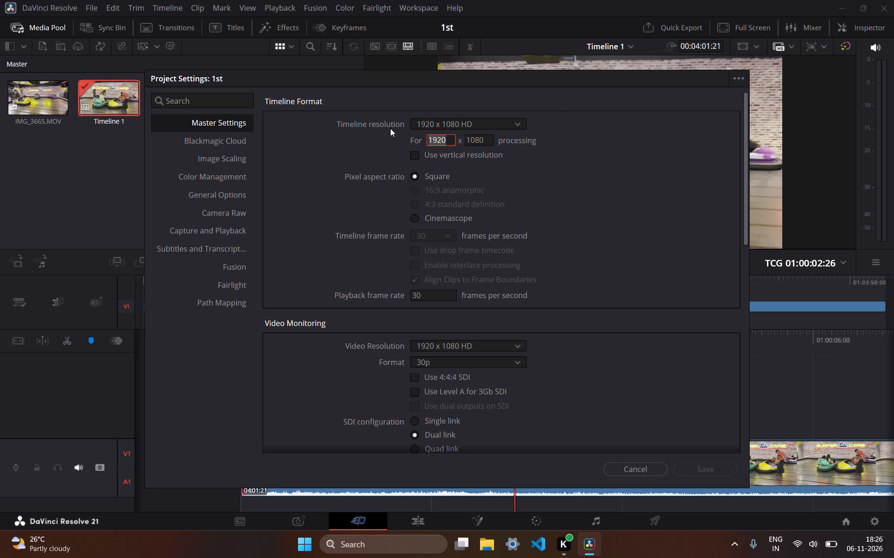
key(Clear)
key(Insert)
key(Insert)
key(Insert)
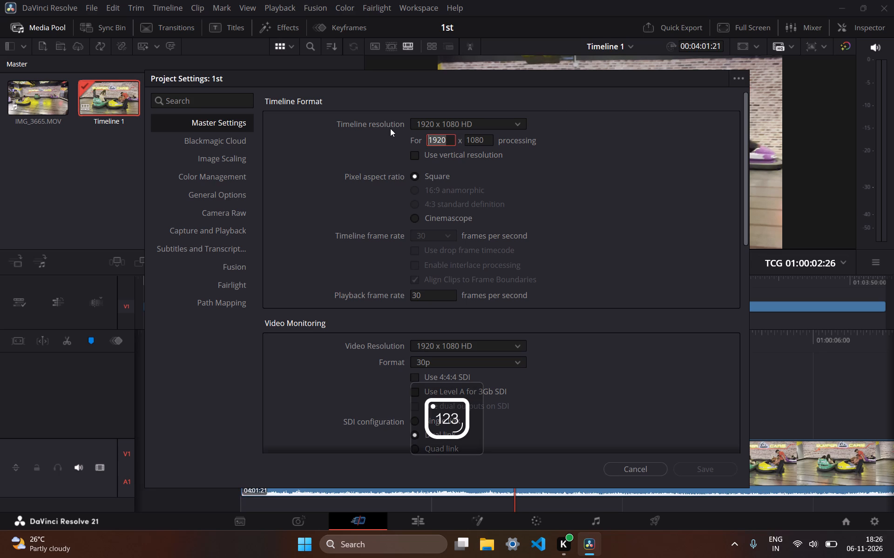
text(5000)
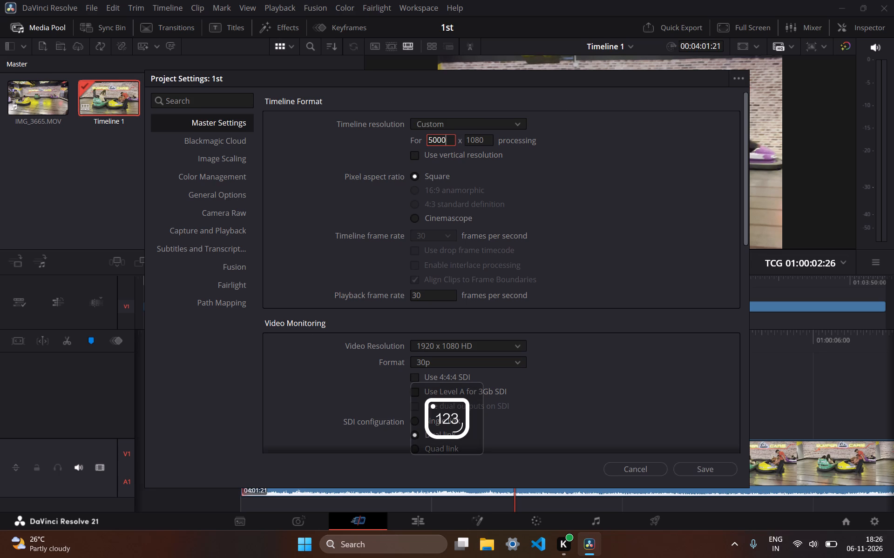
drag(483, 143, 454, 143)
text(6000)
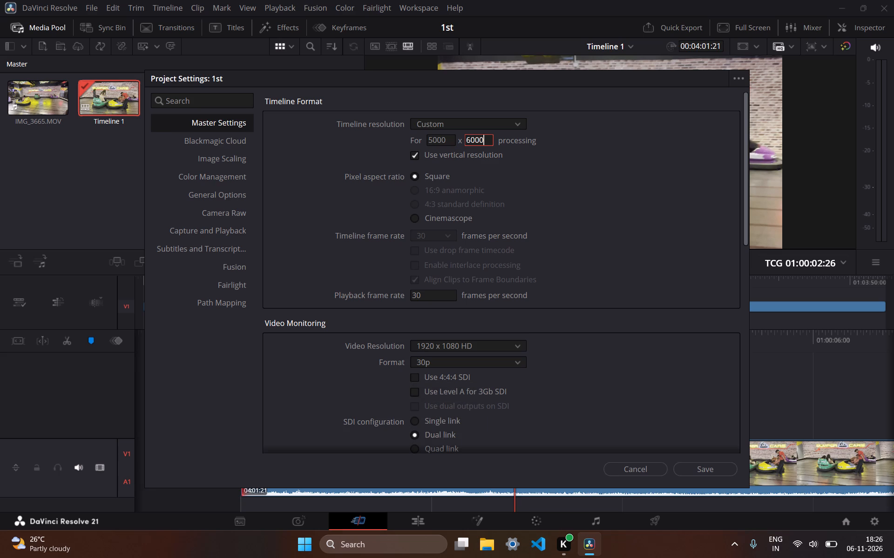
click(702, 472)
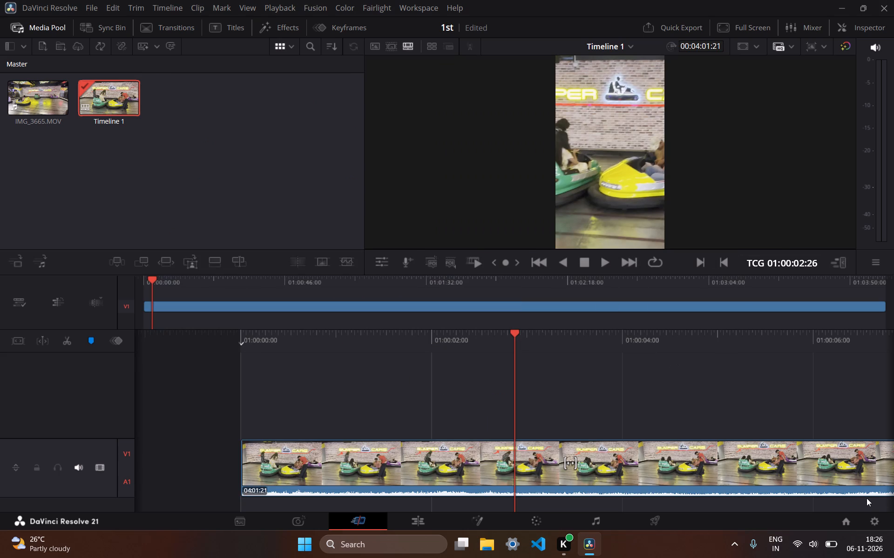
Reopen the project settings, choose the 2160 x 3840 Ultra HD timeline resolution, disable vertical resolution, and open the processing width for editing.
click(871, 520)
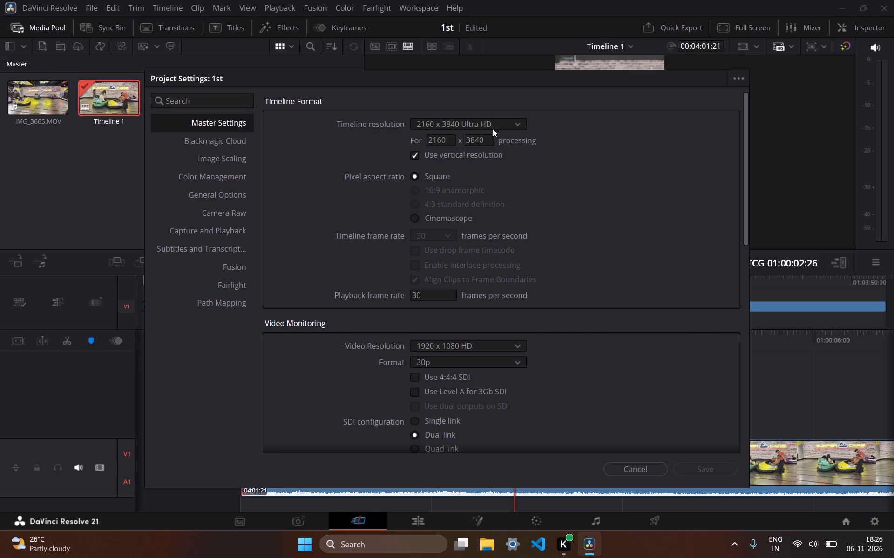
click(475, 124)
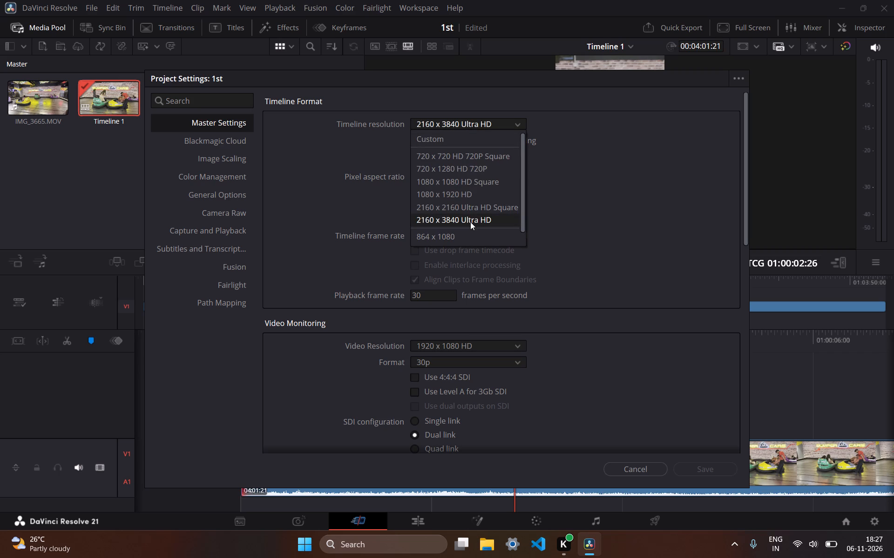
scroll(470, 222, right, 1)
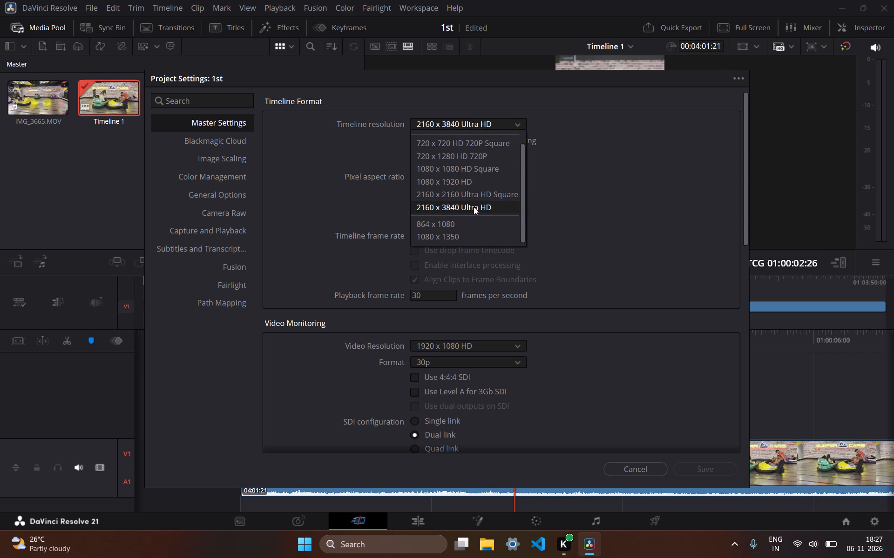
click(473, 207)
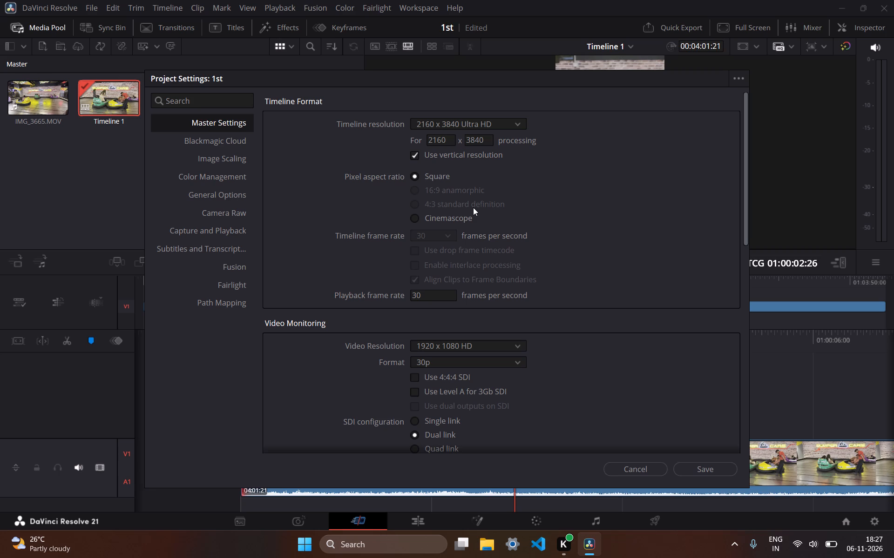
click(413, 155)
drag(446, 143, 416, 139)
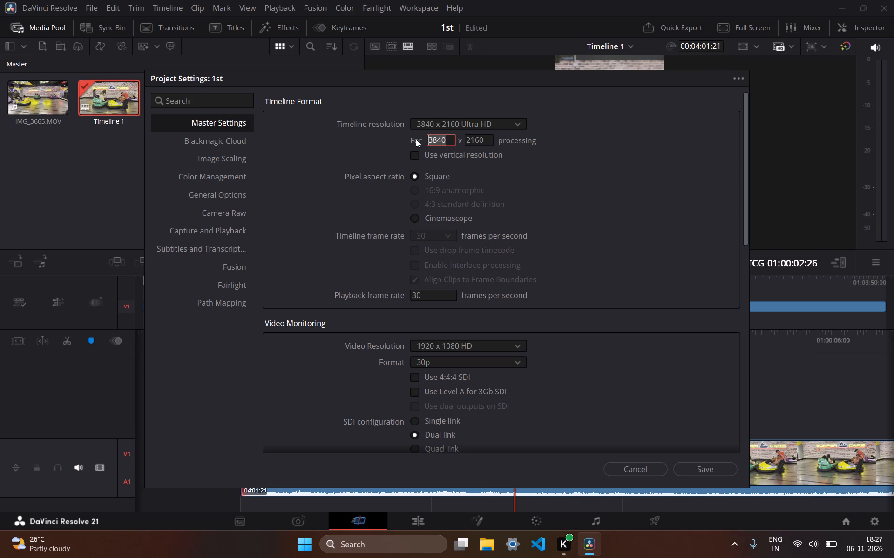
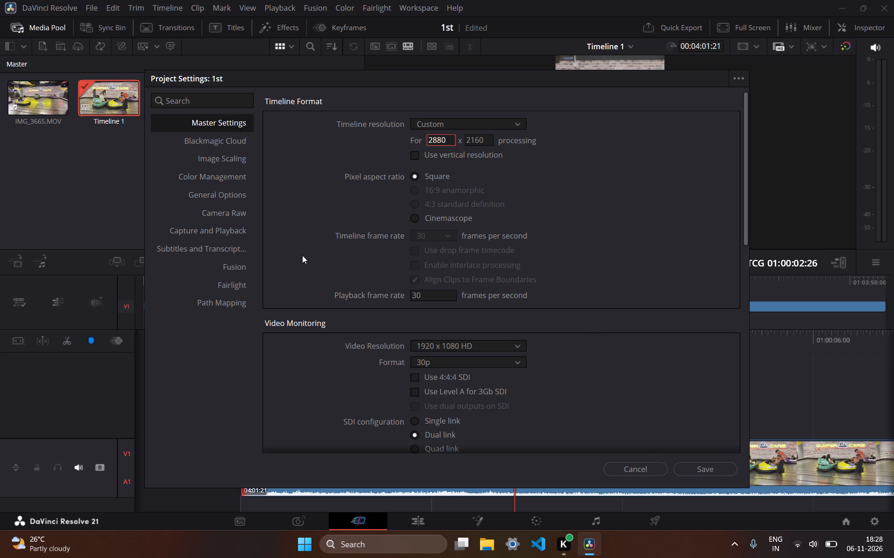
Examine the timeline color space options in the project's color management settings.
click(204, 171)
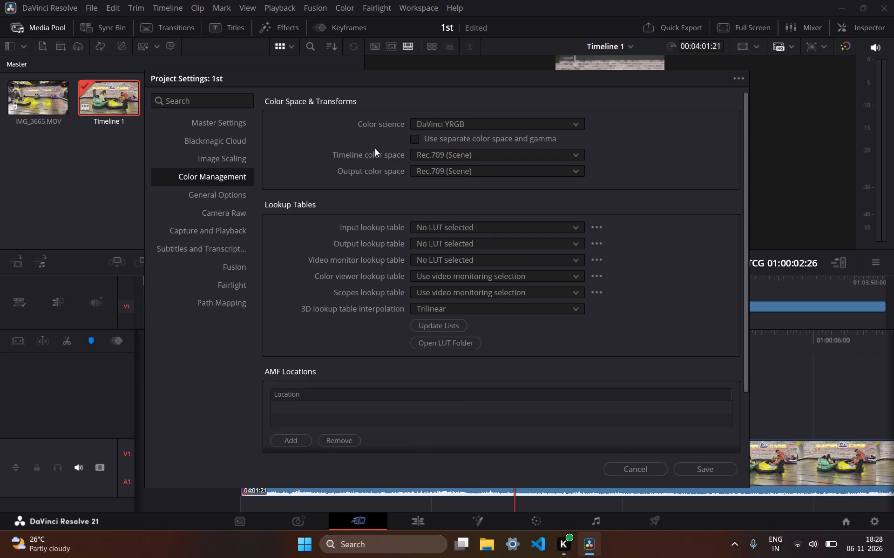
click(444, 158)
scroll(449, 254, down, 1)
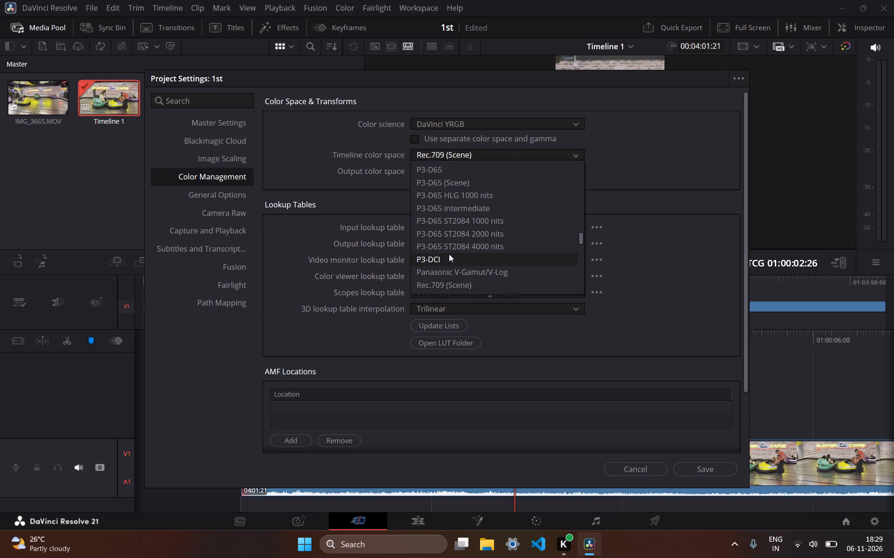
scroll(449, 254, down, 1)
scroll(449, 254, up, 2)
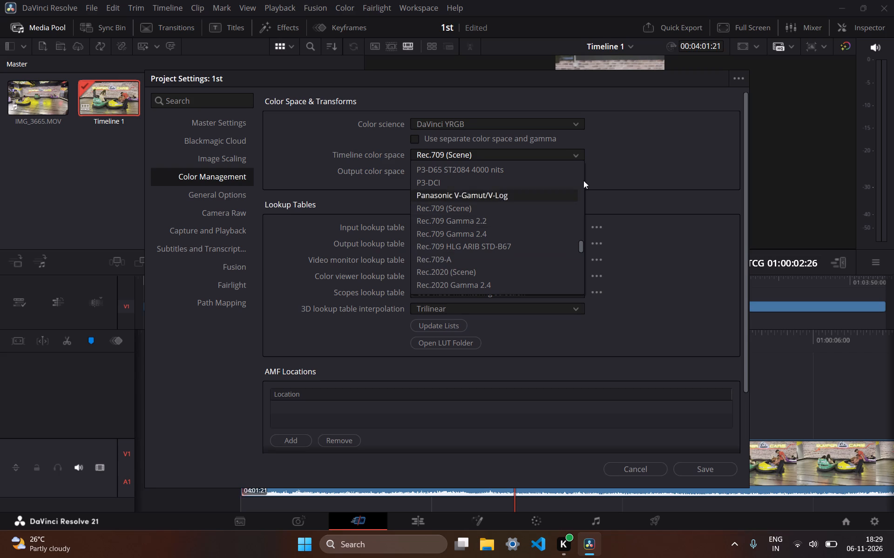
click(624, 158)
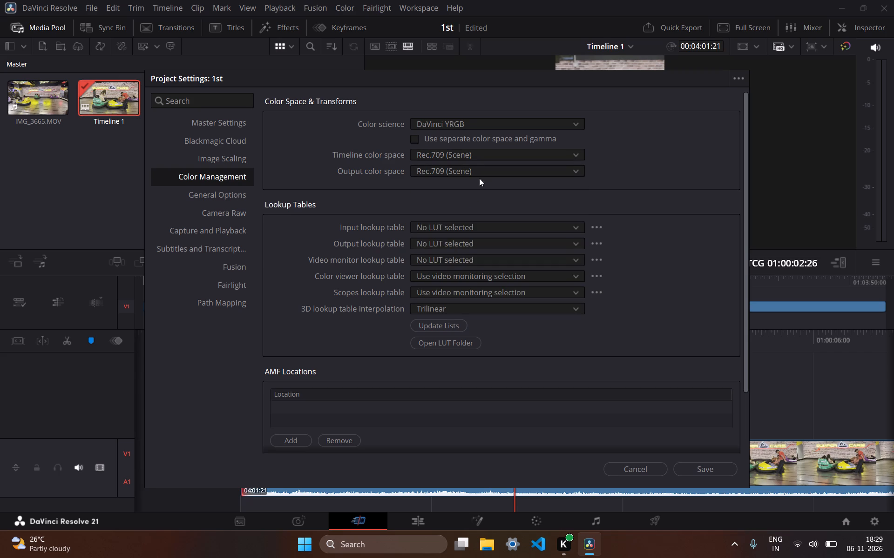
click(460, 155)
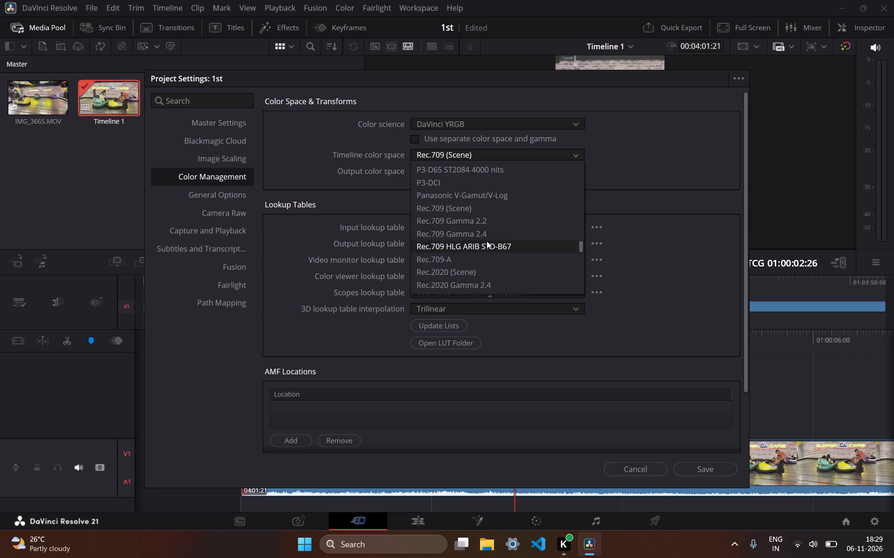
scroll(487, 241, down, 6)
scroll(487, 241, up, 1)
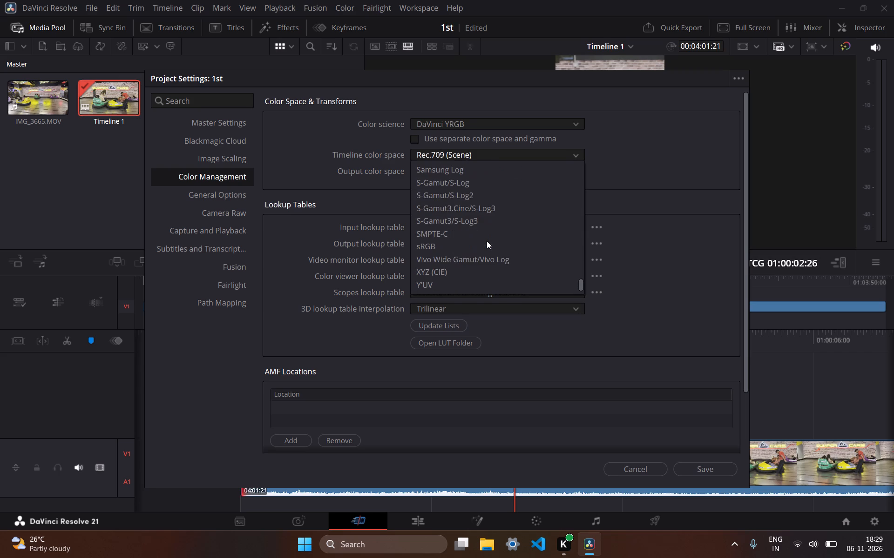
scroll(487, 241, up, 2)
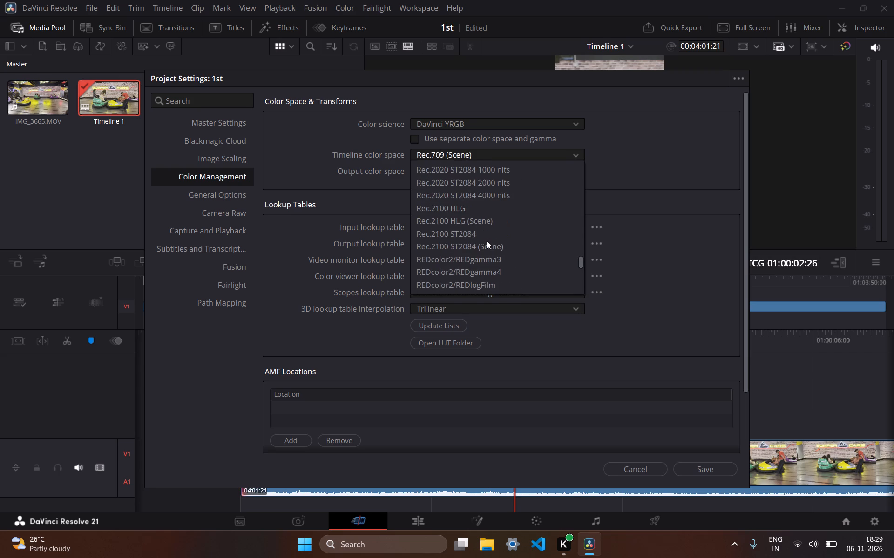
scroll(487, 241, up, 2)
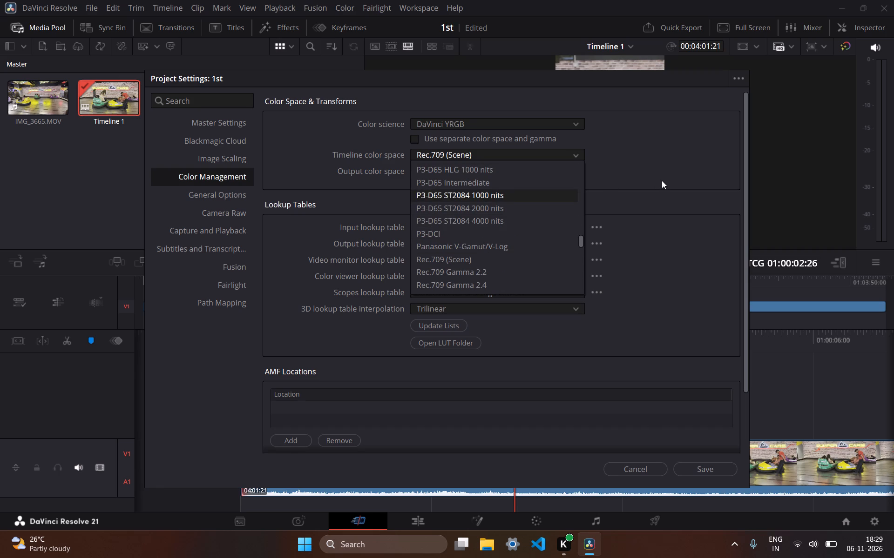
scroll(490, 264, down, 1)
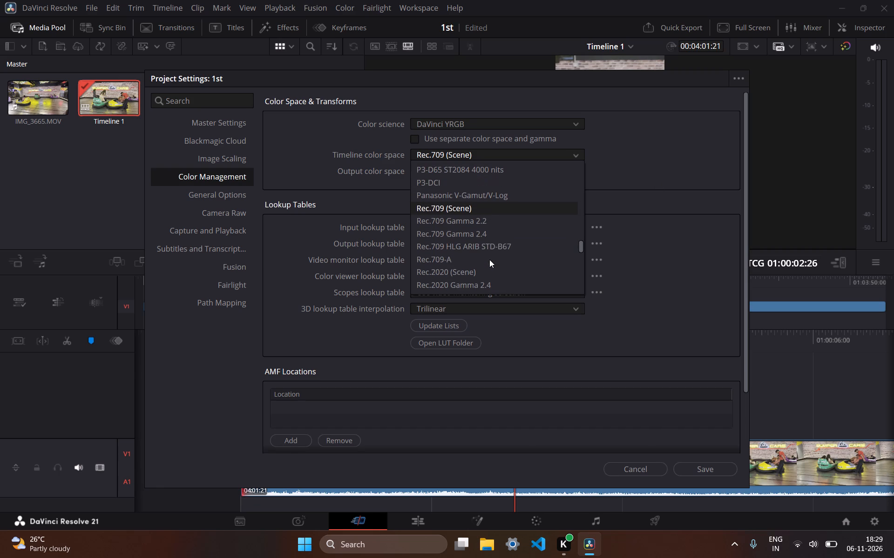
click(679, 150)
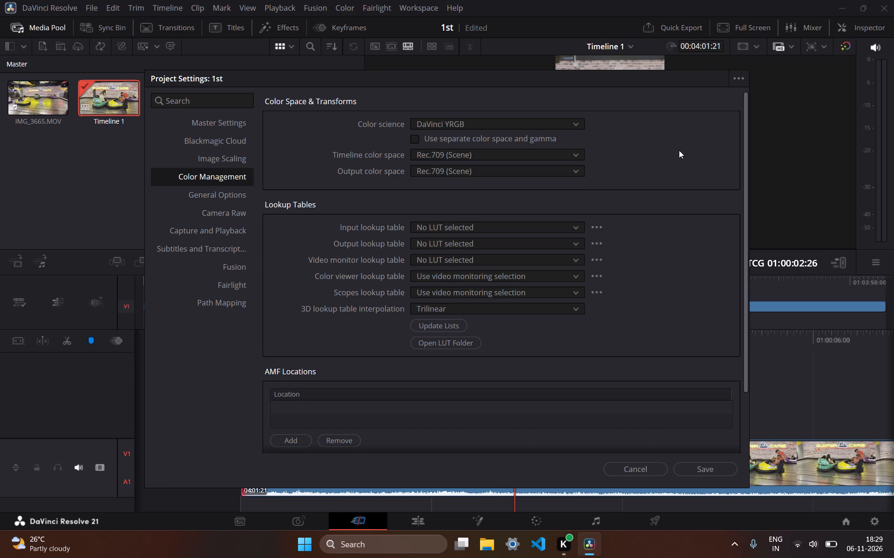
Return to the master settings and save the custom 2880 x 2160 timeline resolution.
click(213, 128)
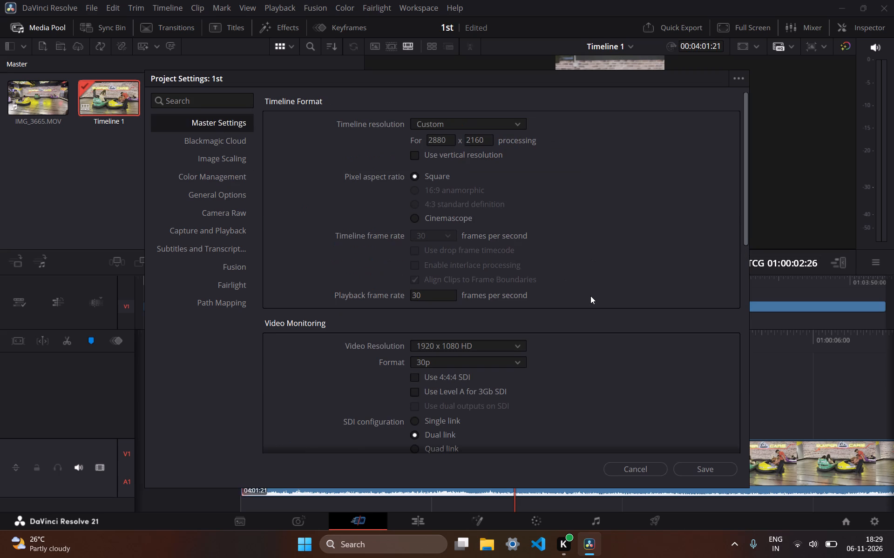
click(710, 469)
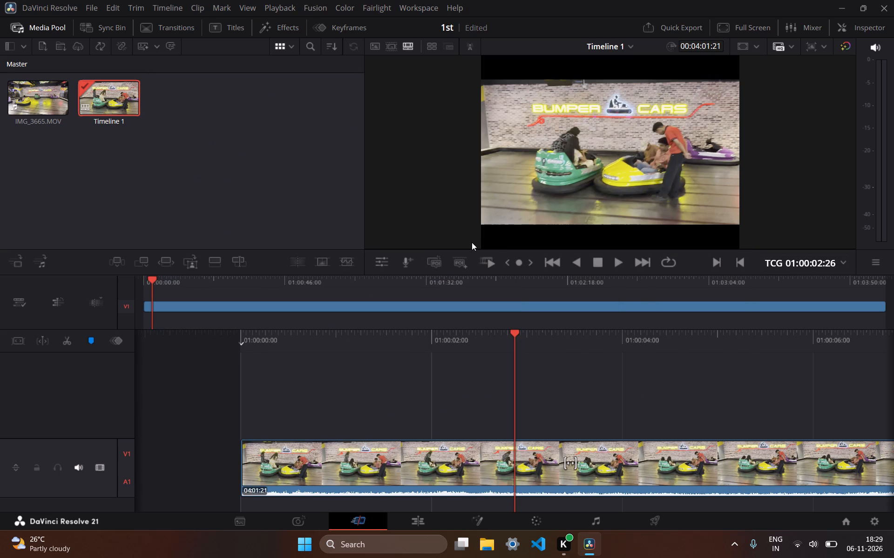
Show the viewer's transform controls for the IMG_3665.MOV clip and scale it to a linked zoom of about 1.240.
click(383, 258)
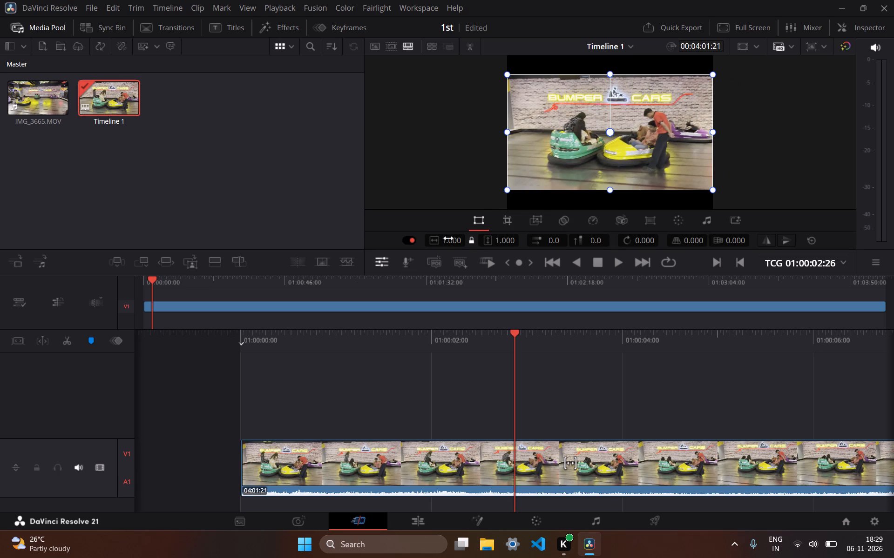
drag(448, 239, 466, 234)
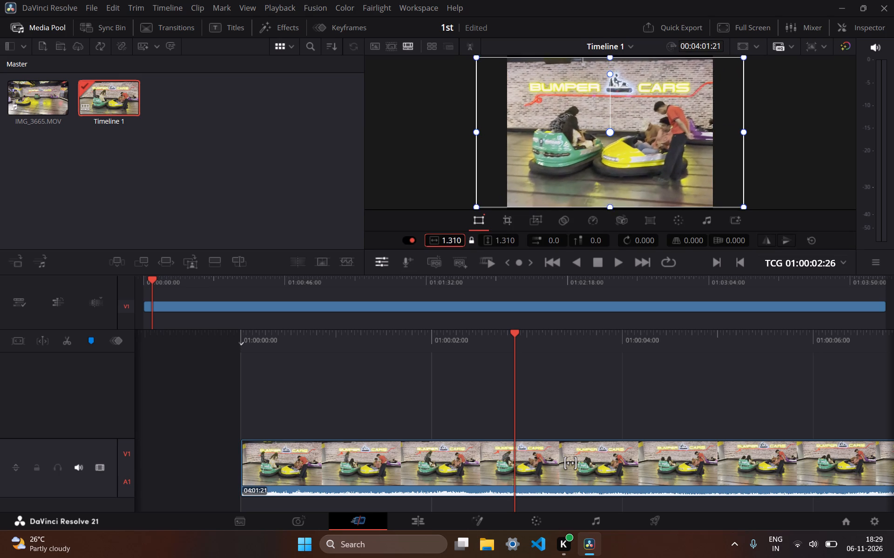
drag(466, 234, 468, 233)
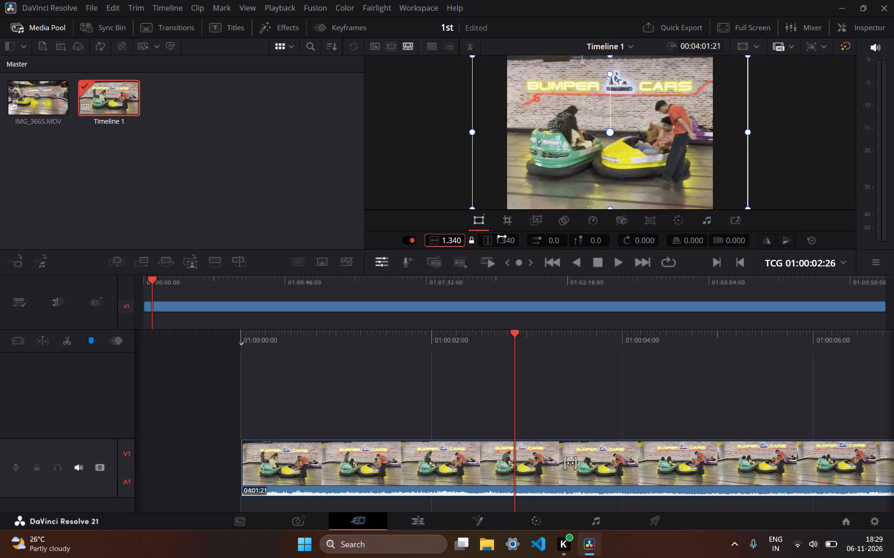
drag(502, 239, 511, 237)
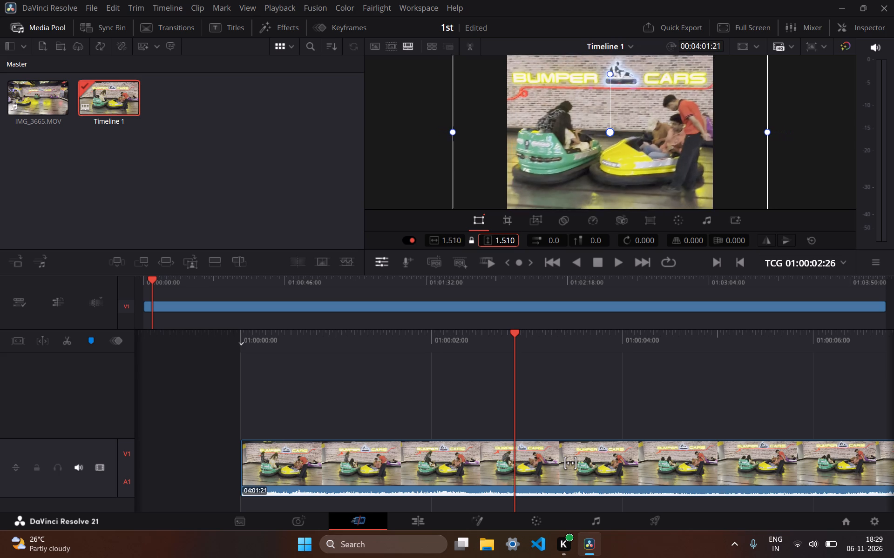
drag(511, 237, 485, 240)
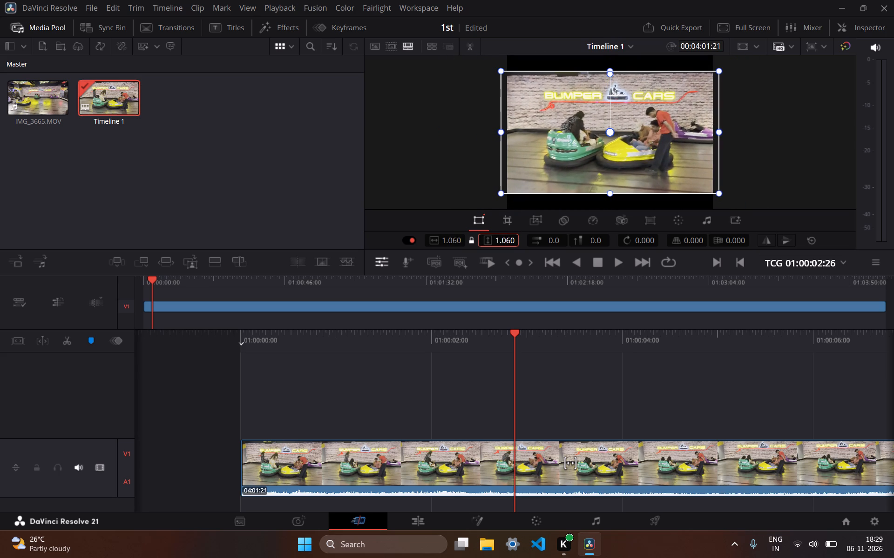
drag(485, 240, 496, 236)
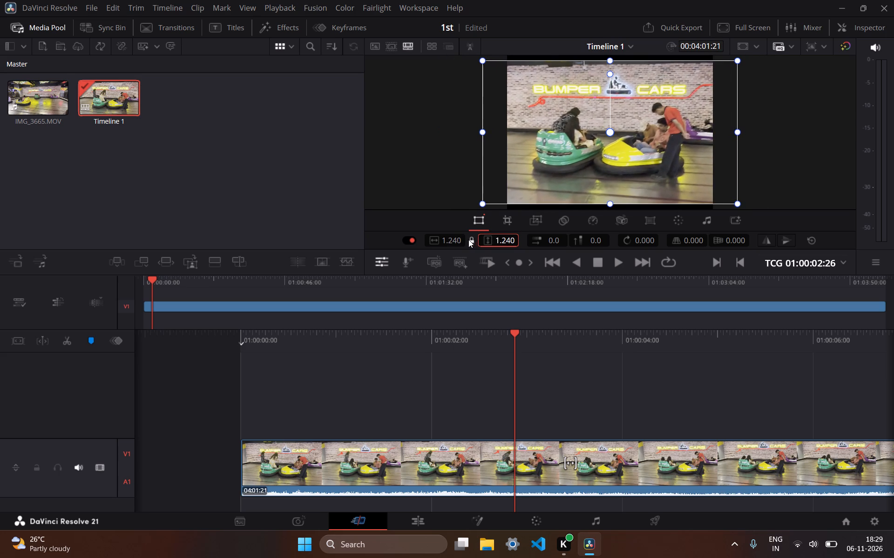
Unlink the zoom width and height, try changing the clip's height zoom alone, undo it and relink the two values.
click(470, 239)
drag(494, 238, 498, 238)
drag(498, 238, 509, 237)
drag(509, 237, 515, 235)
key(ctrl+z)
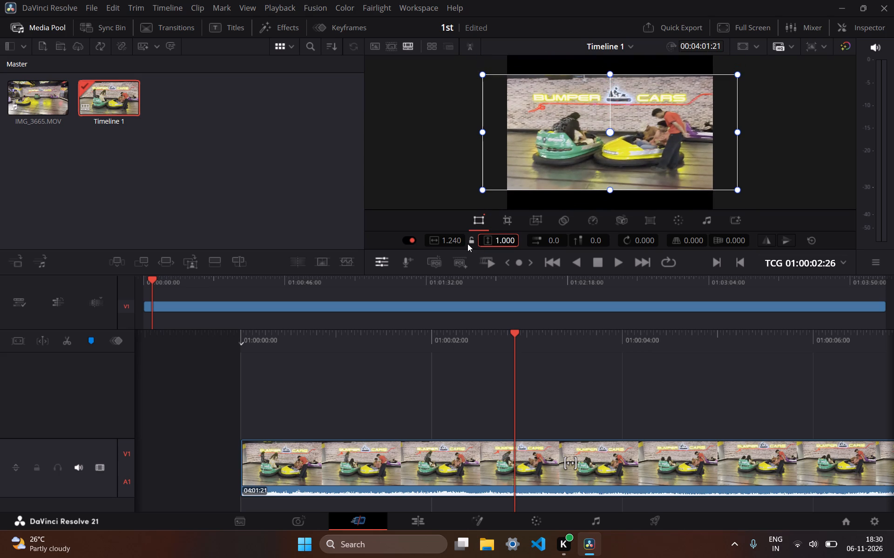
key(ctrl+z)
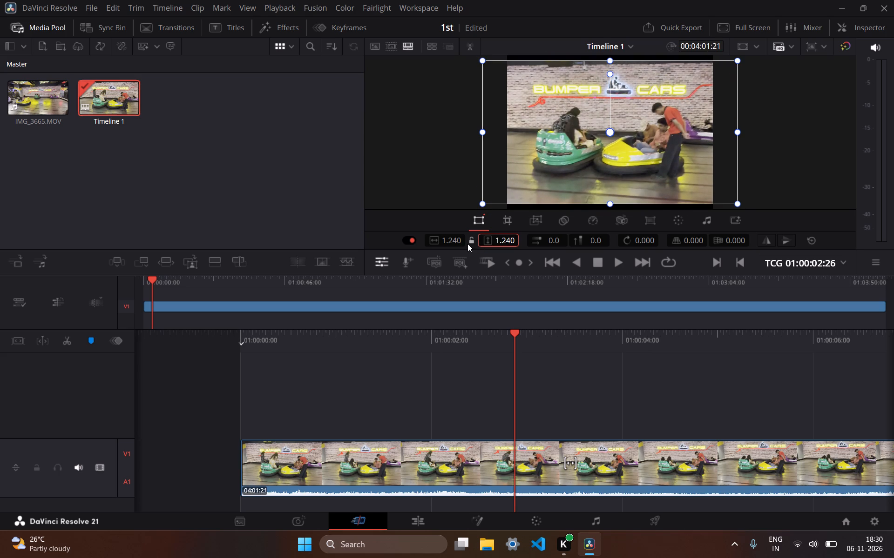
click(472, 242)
Increase the clip's linked zoom to 1.350 for both width and height.
drag(454, 241, 461, 238)
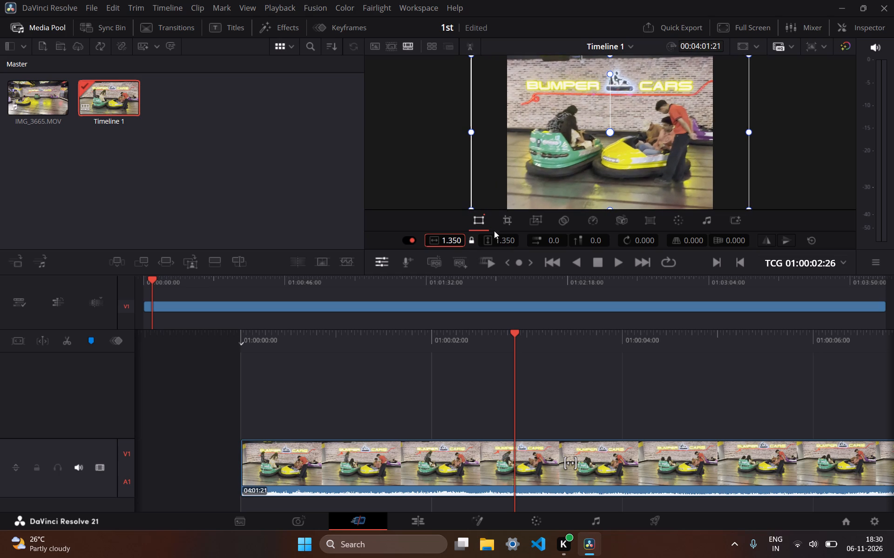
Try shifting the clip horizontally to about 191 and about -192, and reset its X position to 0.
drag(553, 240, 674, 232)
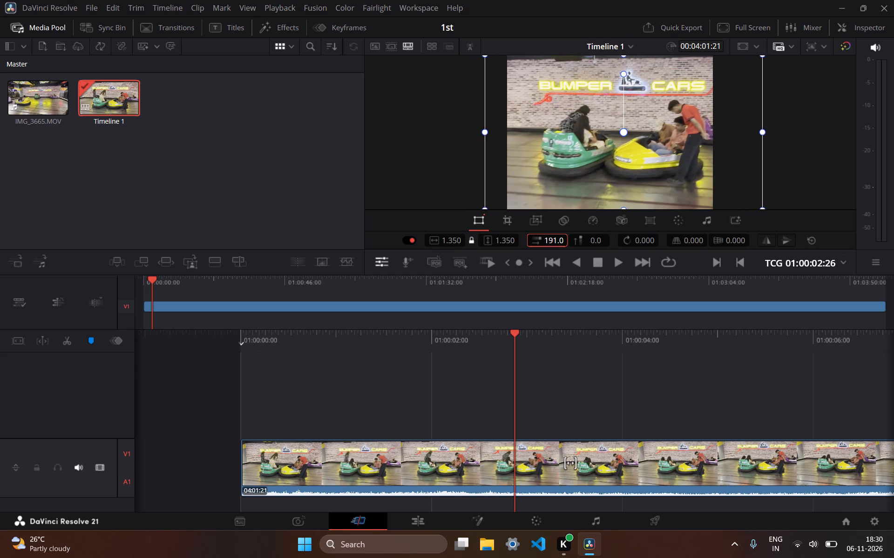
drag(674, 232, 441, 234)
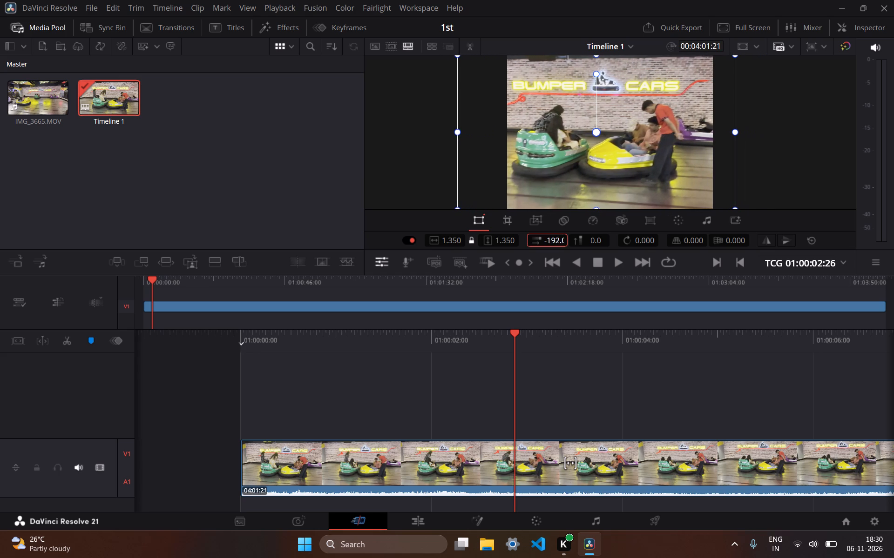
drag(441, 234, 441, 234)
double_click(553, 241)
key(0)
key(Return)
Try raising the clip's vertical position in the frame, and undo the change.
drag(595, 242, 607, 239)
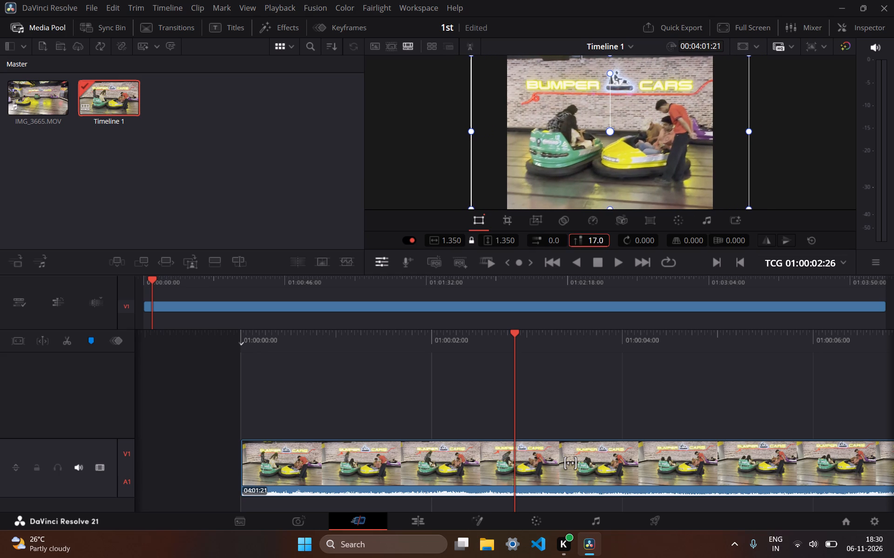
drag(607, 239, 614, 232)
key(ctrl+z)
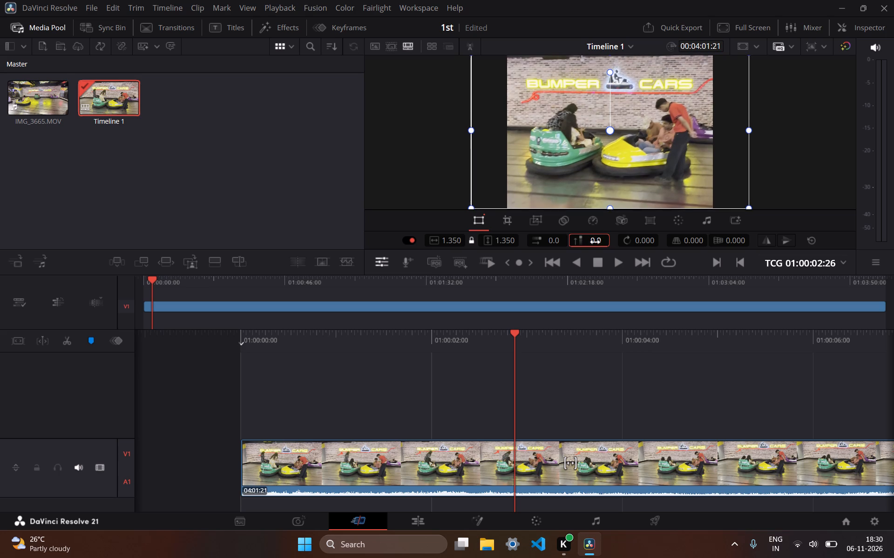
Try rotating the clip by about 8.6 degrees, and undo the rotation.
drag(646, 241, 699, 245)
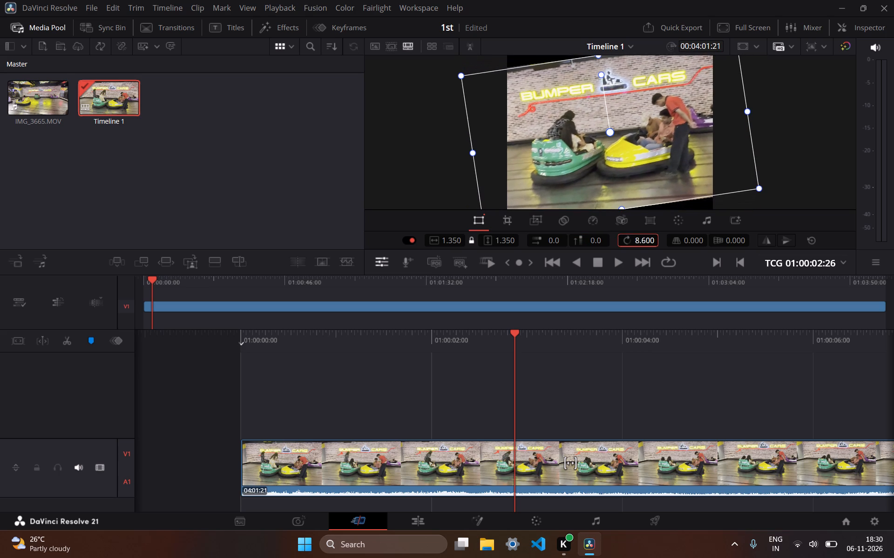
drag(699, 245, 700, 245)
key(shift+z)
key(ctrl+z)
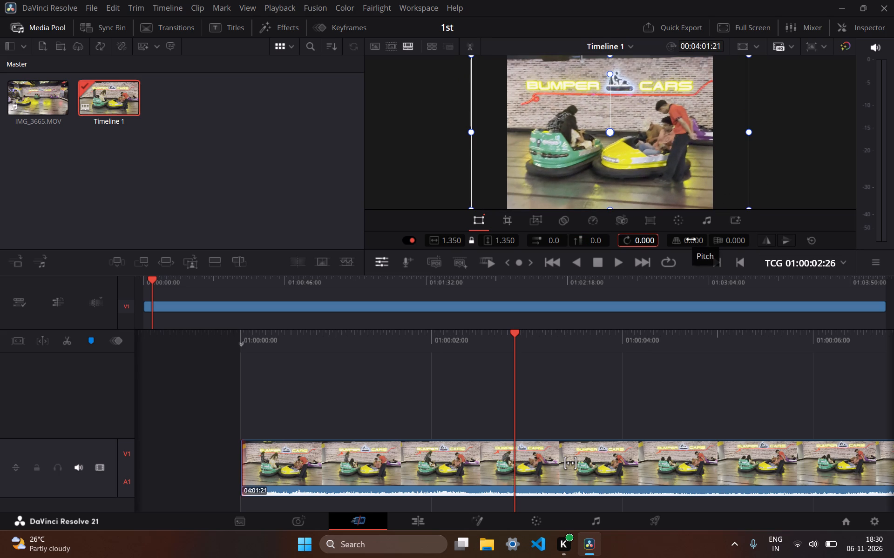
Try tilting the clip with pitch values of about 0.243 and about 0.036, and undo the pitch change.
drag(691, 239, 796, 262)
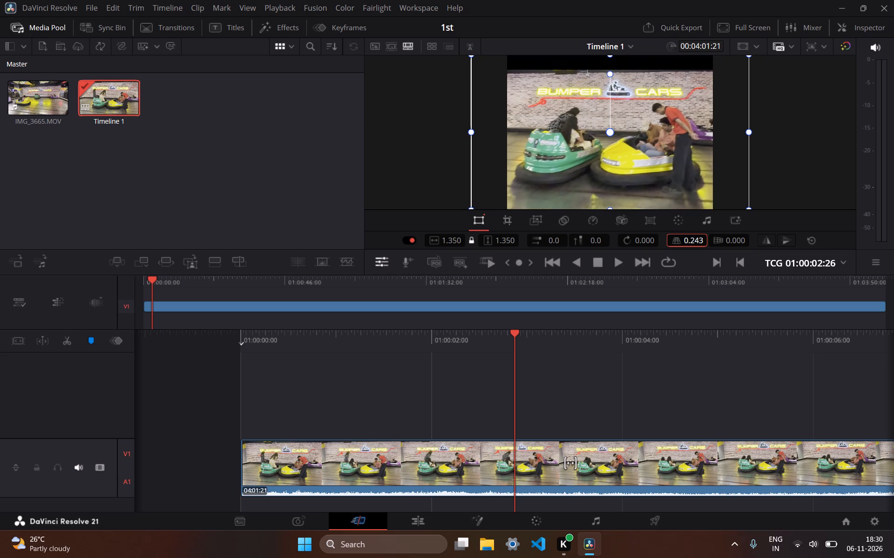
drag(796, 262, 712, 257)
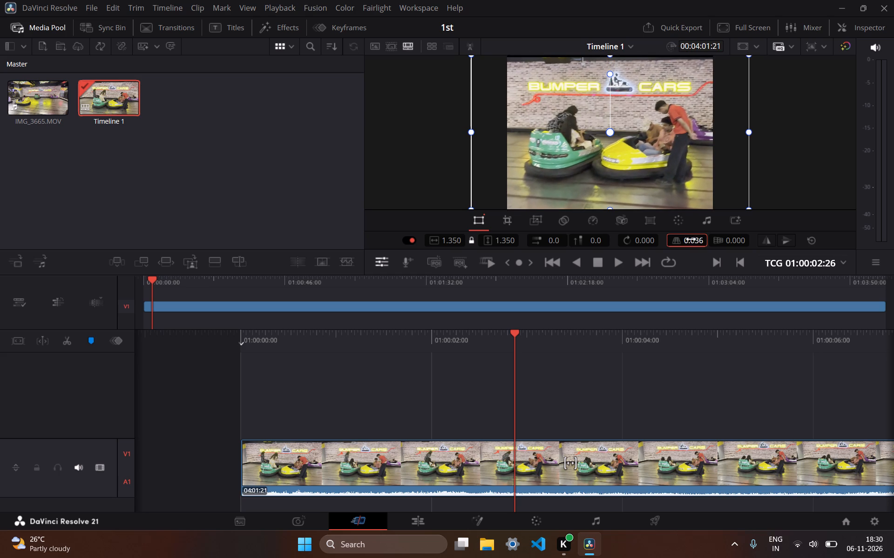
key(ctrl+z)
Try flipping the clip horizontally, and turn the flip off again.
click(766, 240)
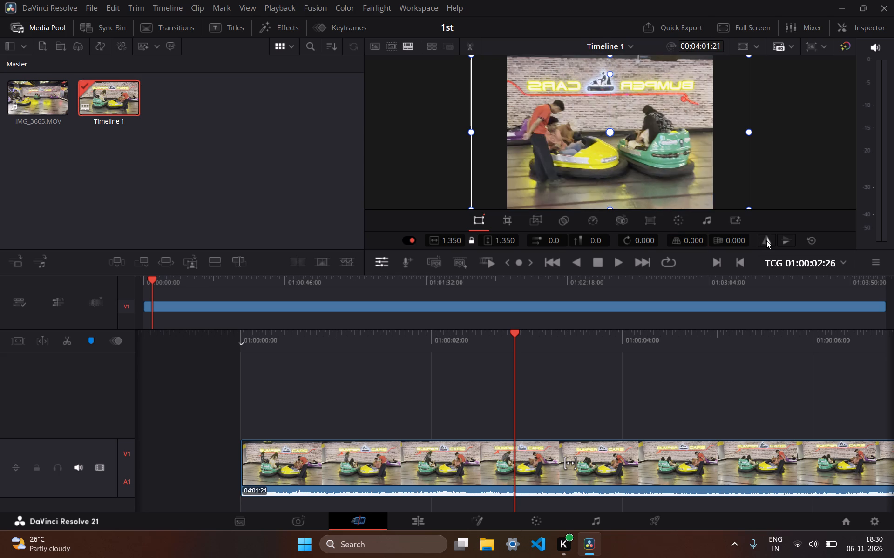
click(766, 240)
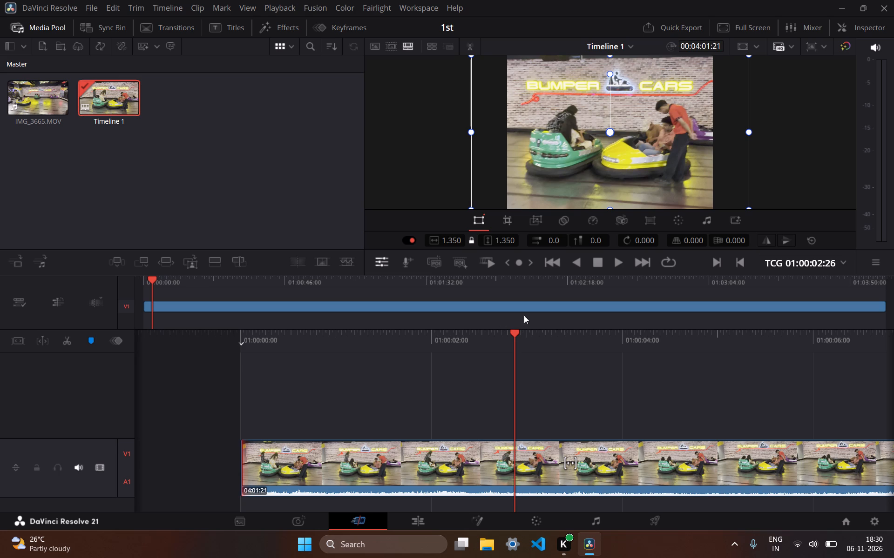
Scrub Timeline 1 back to its beginning at 01:00:00:00.
drag(513, 337, 658, 356)
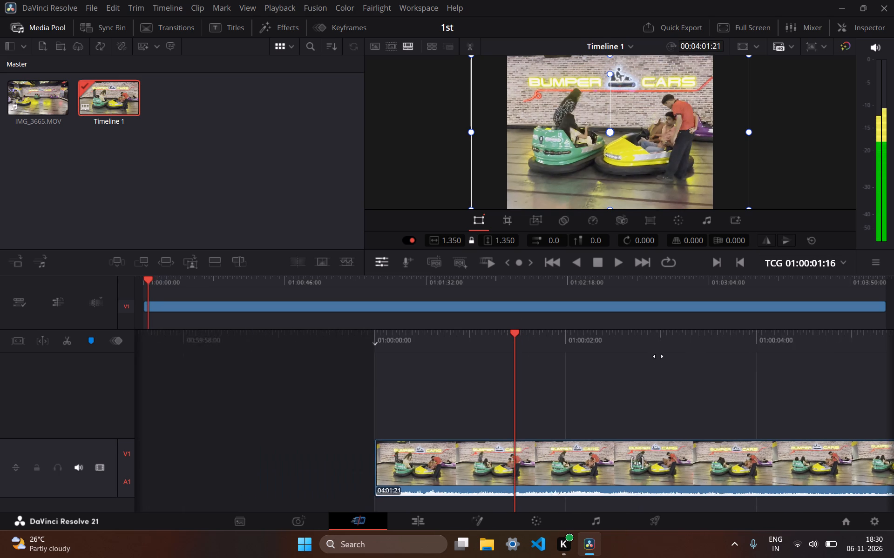
drag(658, 356, 893, 448)
scroll(745, 391, right, 1)
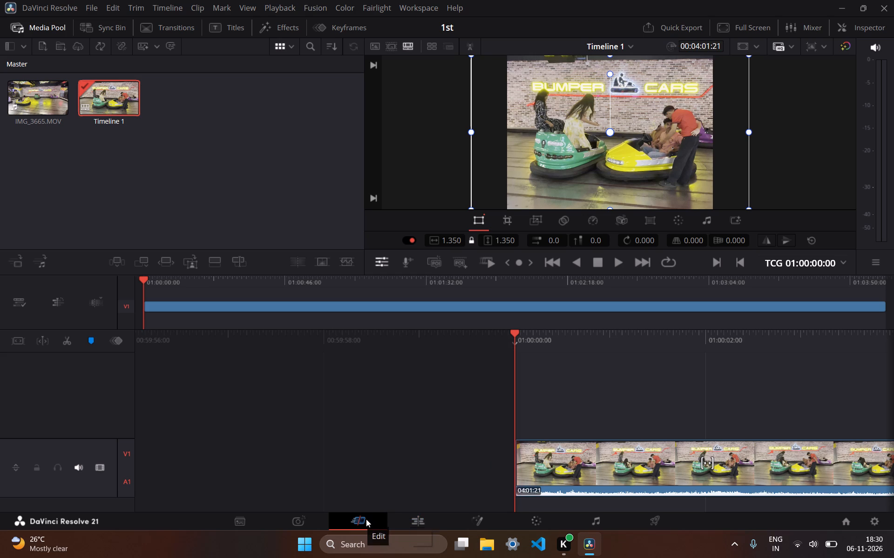
On the Edit page, open the Inspector and select IMG_3665.MOV to review its video transform settings.
click(407, 516)
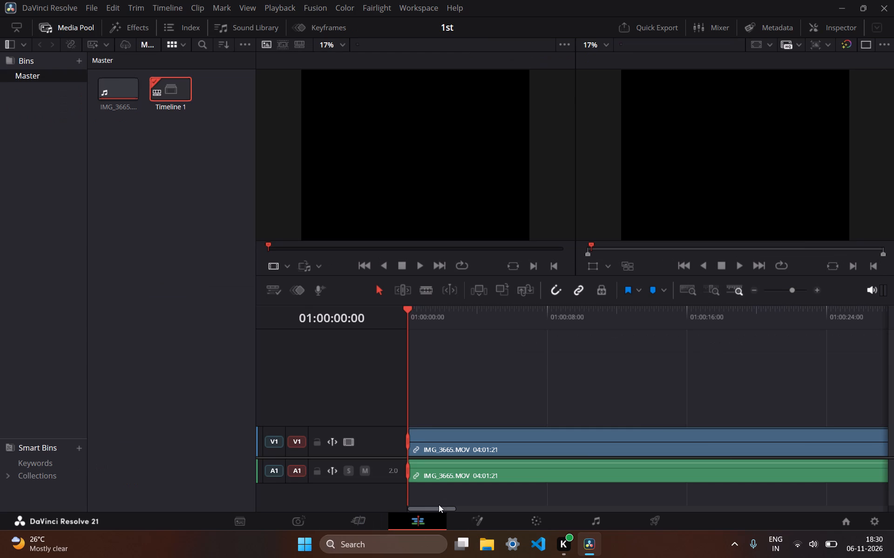
click(838, 27)
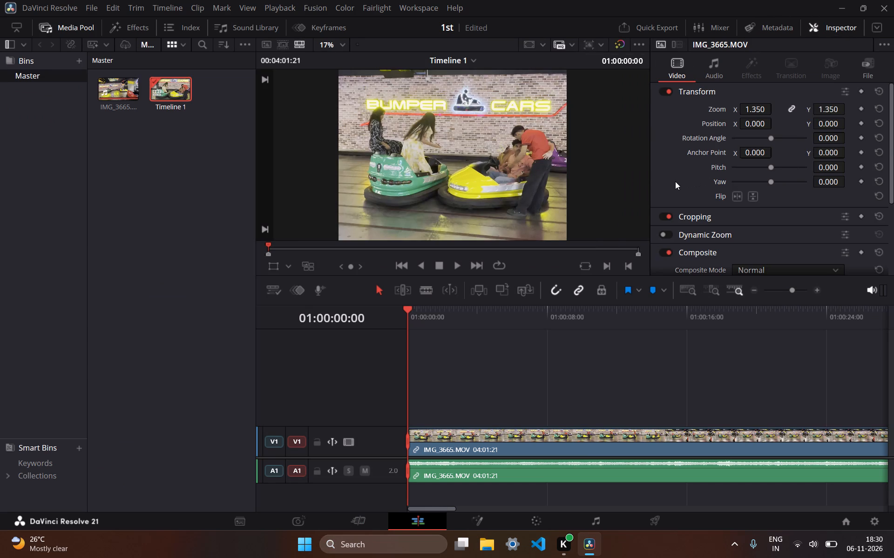
scroll(675, 181, up, 1)
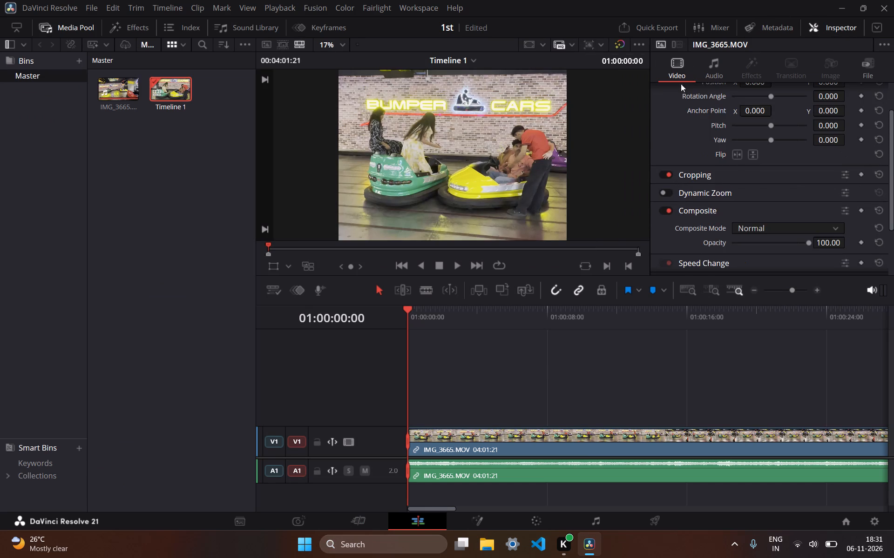
click(508, 439)
Return to the Cut page and scrub through the clip's opening to 01:00:04:01.
click(366, 528)
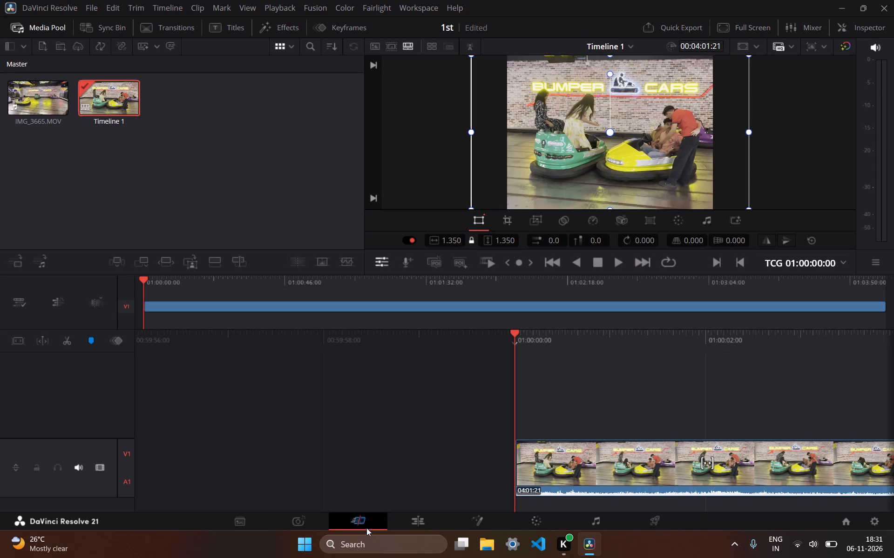
drag(518, 343, 468, 353)
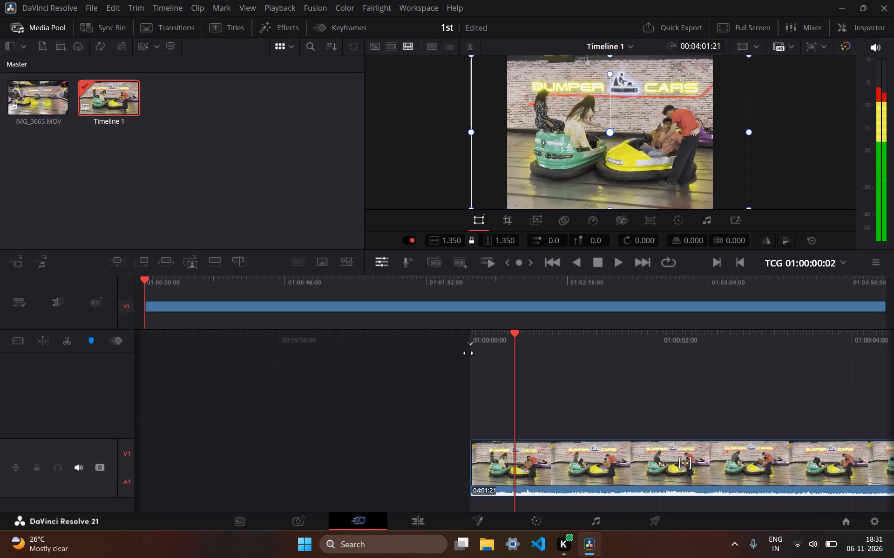
drag(468, 353, 174, 433)
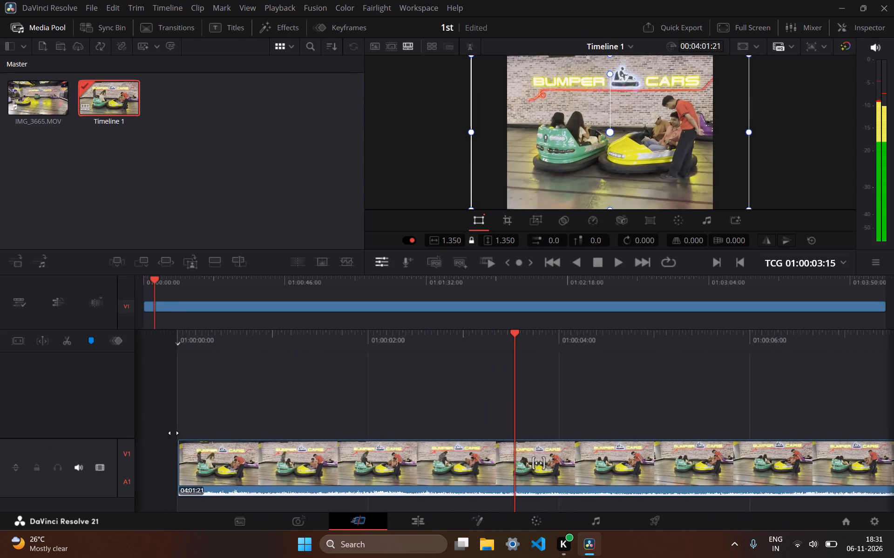
drag(174, 433, 130, 433)
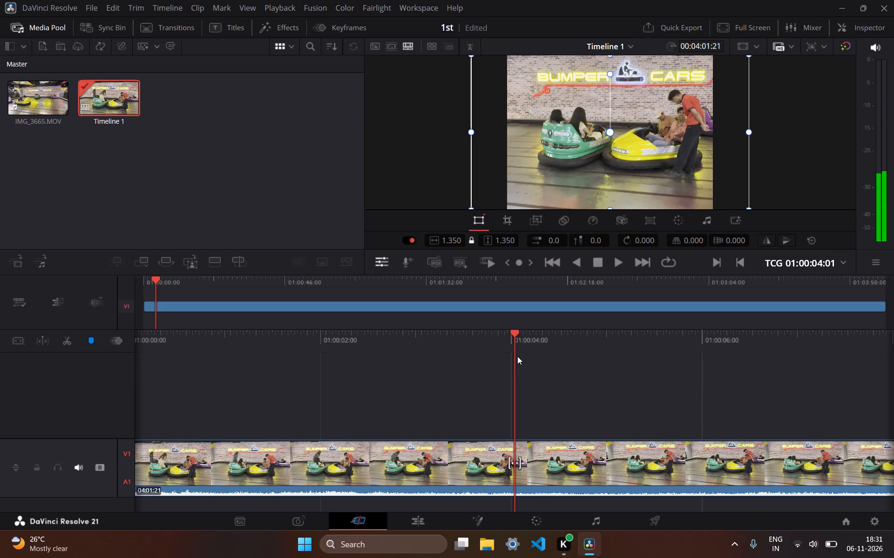
Set up the Color page with the clip thumbnails and gallery hidden and the node editor widened toward the viewer.
click(550, 523)
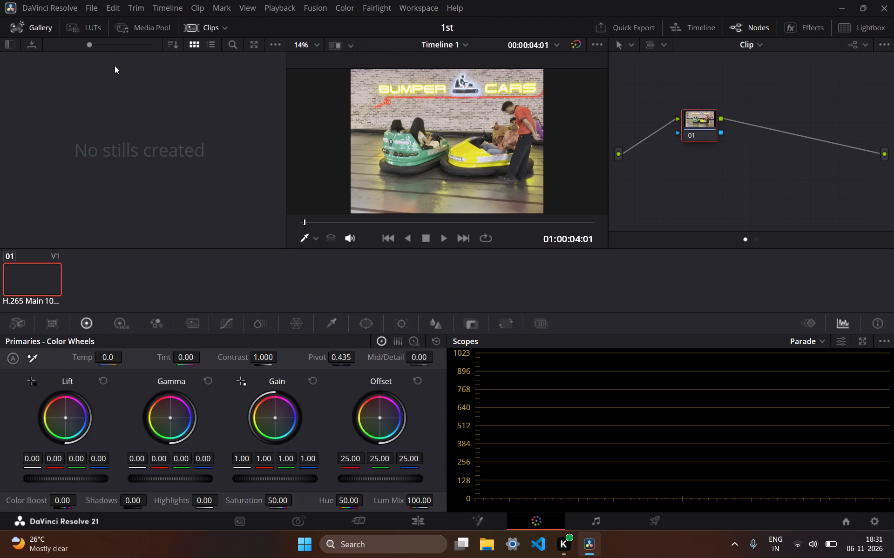
click(186, 27)
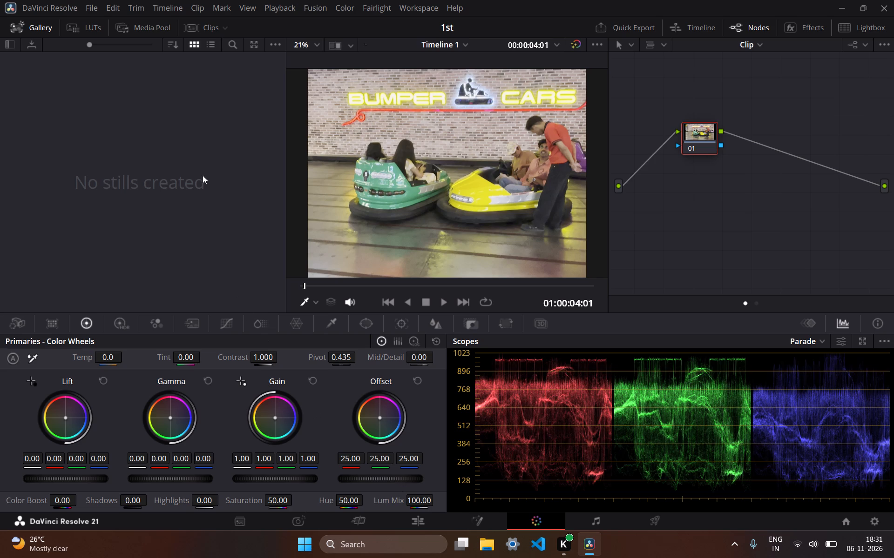
click(43, 26)
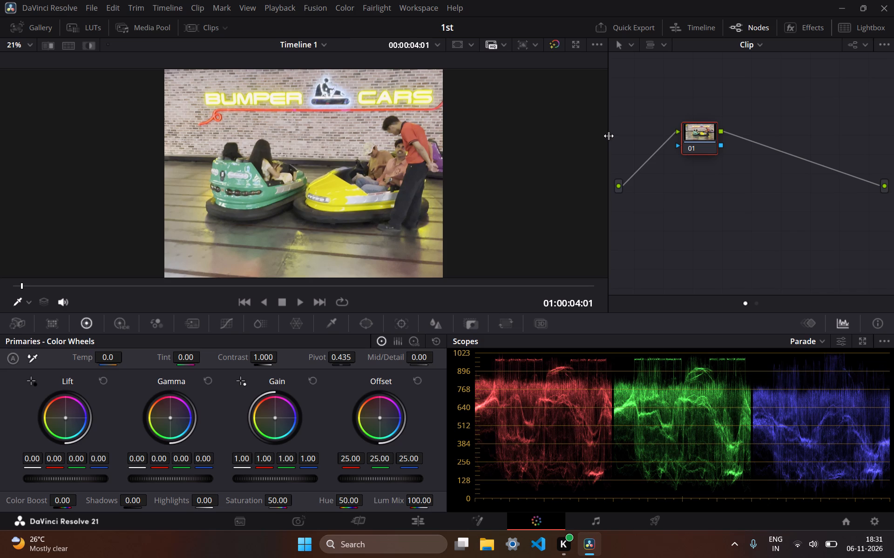
drag(609, 136, 380, 164)
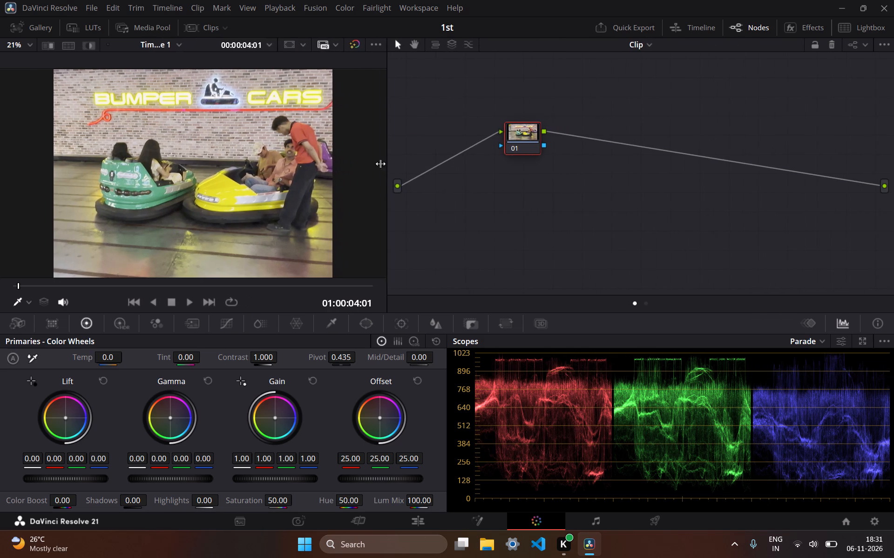
drag(380, 164, 311, 173)
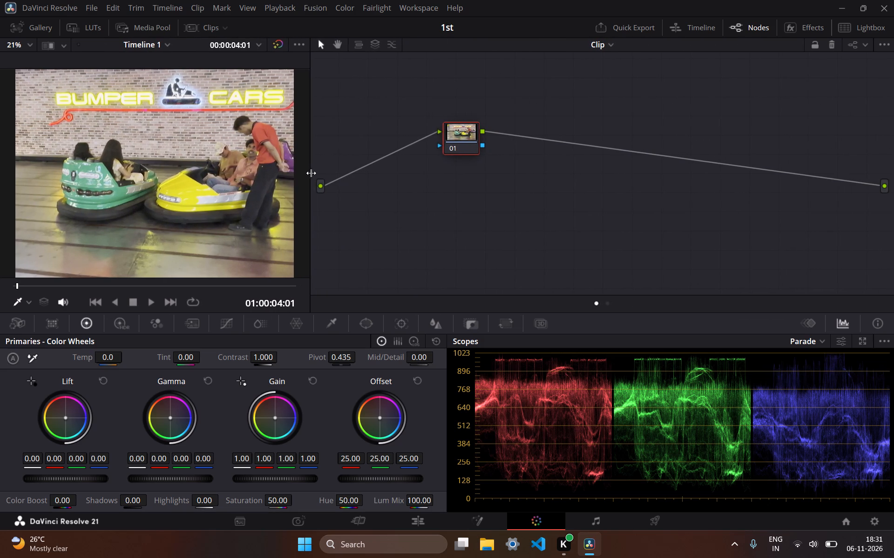
drag(311, 173, 311, 173)
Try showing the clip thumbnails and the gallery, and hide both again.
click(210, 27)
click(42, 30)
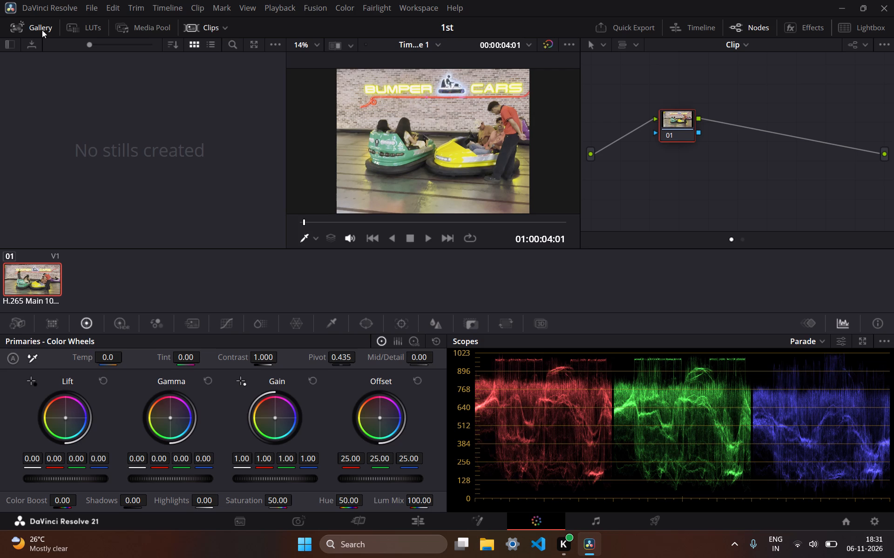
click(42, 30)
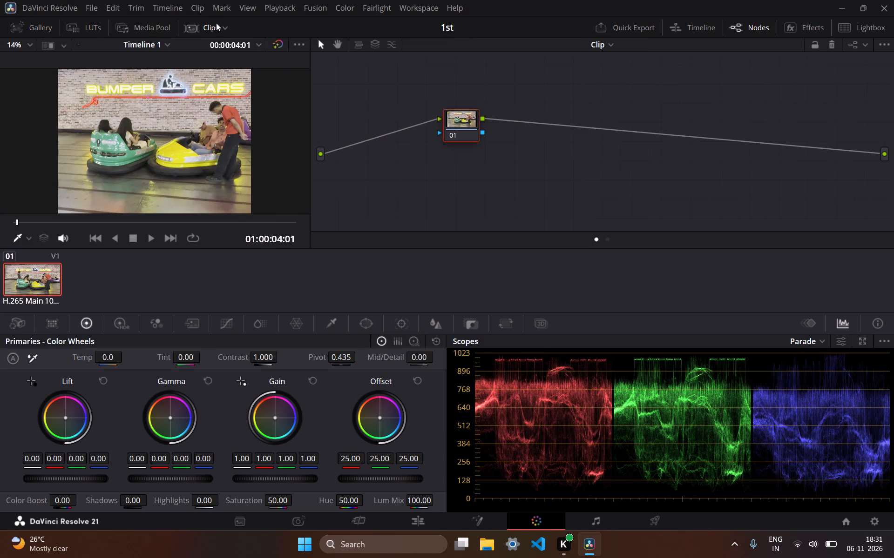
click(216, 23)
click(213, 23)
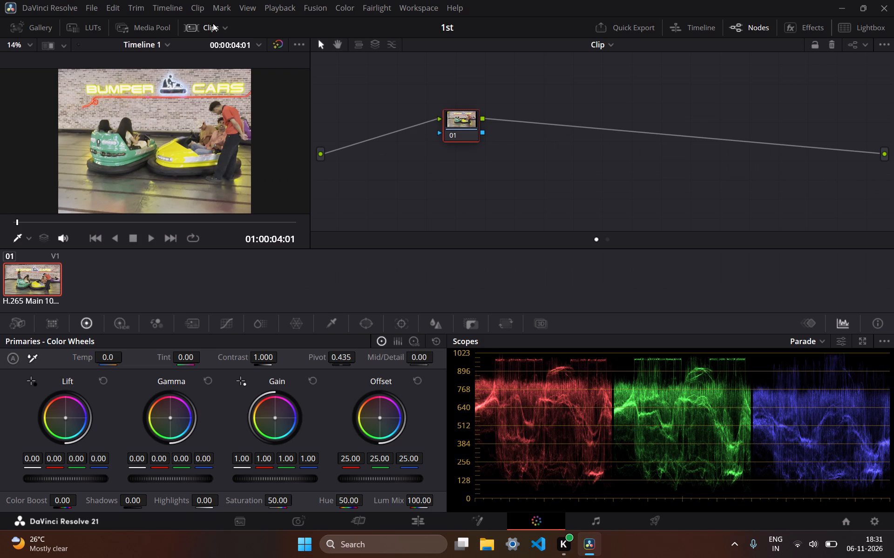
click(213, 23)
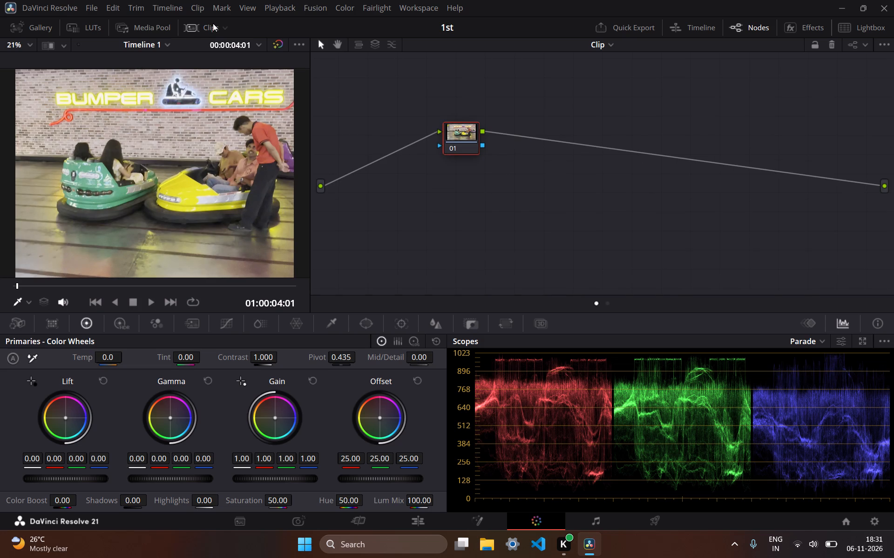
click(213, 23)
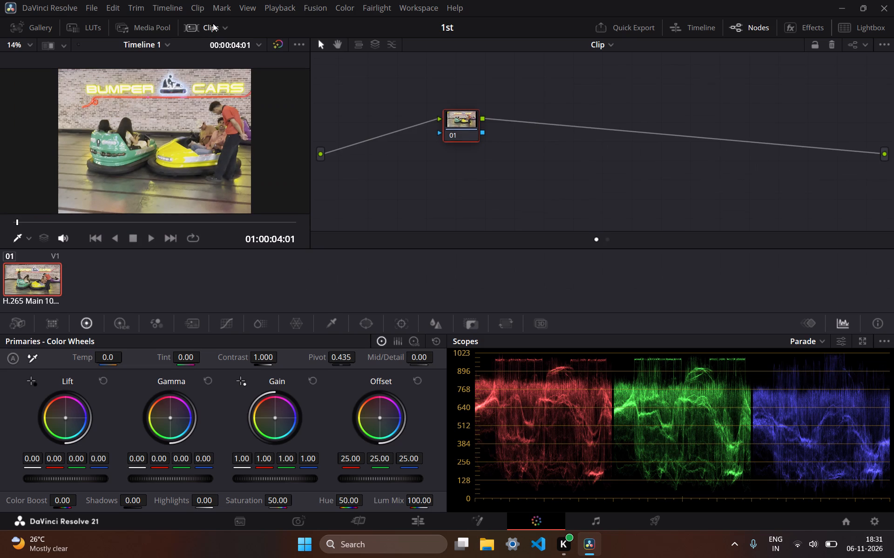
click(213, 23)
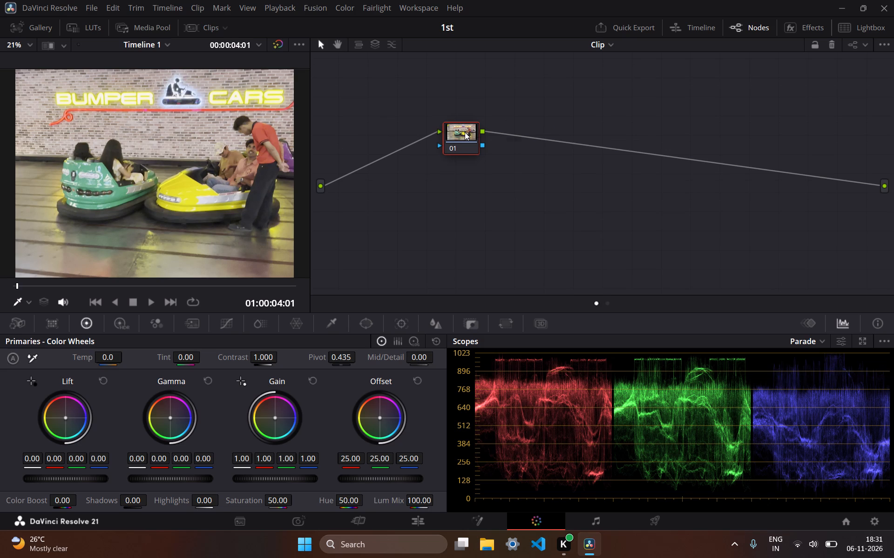
Play the clip in the viewer, skip ahead to about 01:01:30, and return to the start of the timeline.
click(147, 305)
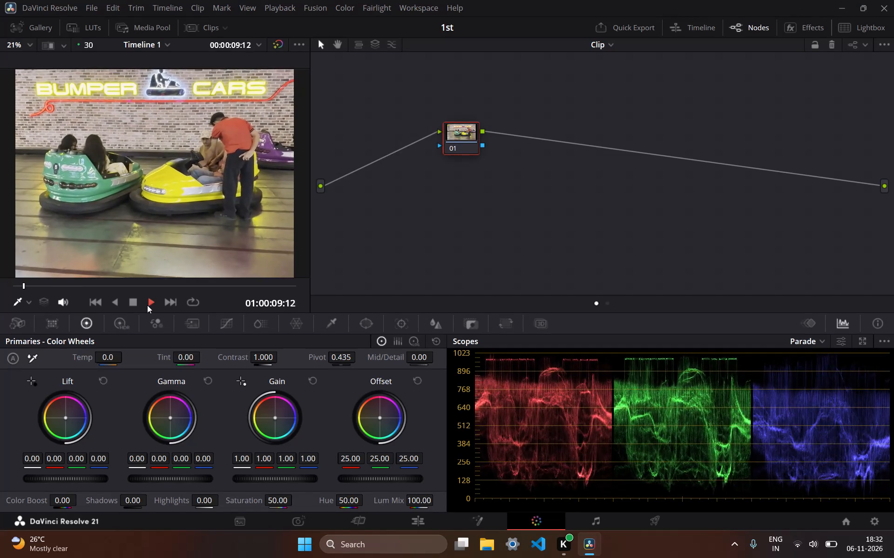
click(119, 286)
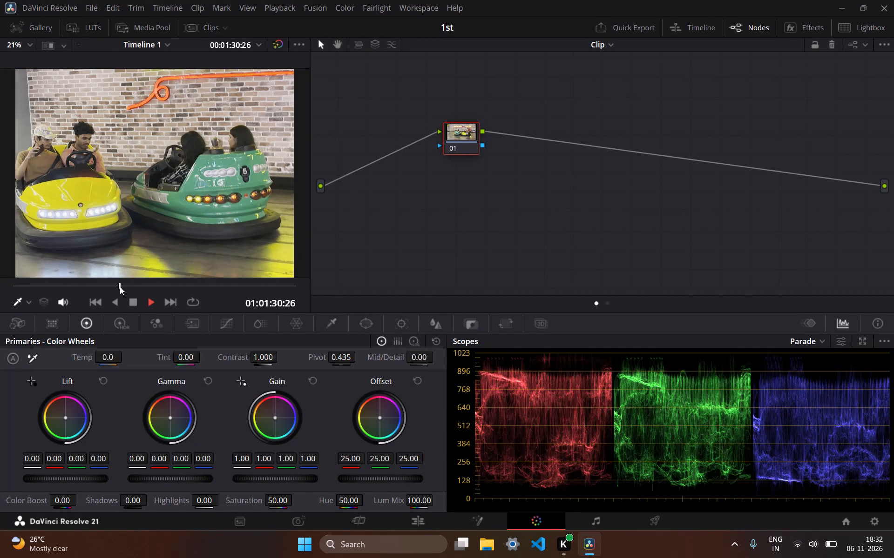
drag(120, 286, 0, 282)
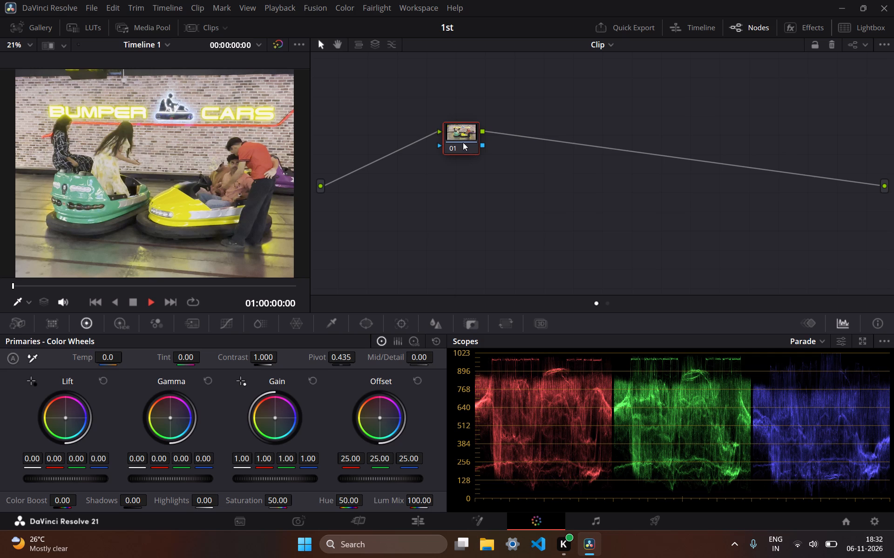
Insert five serial nodes before the clip's original correction node, moving the original node near the graph's output.
key(shift+s)
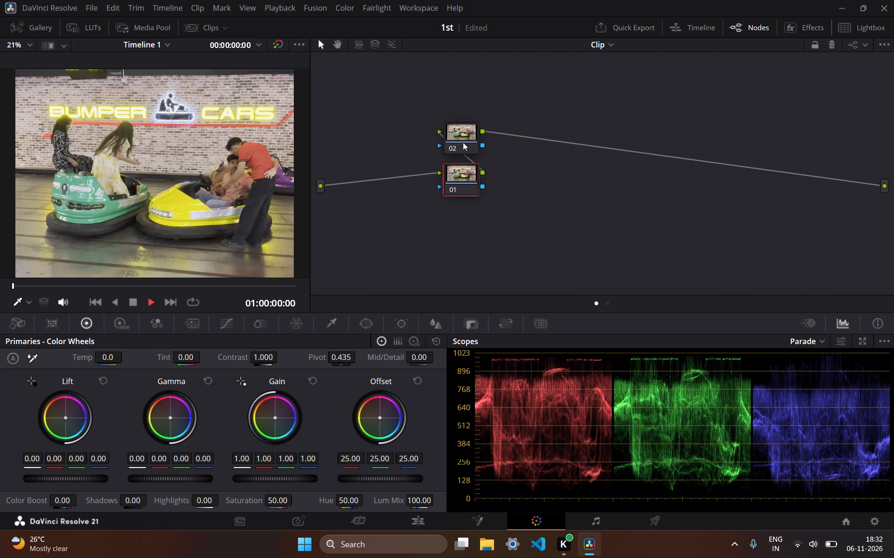
drag(463, 142, 673, 124)
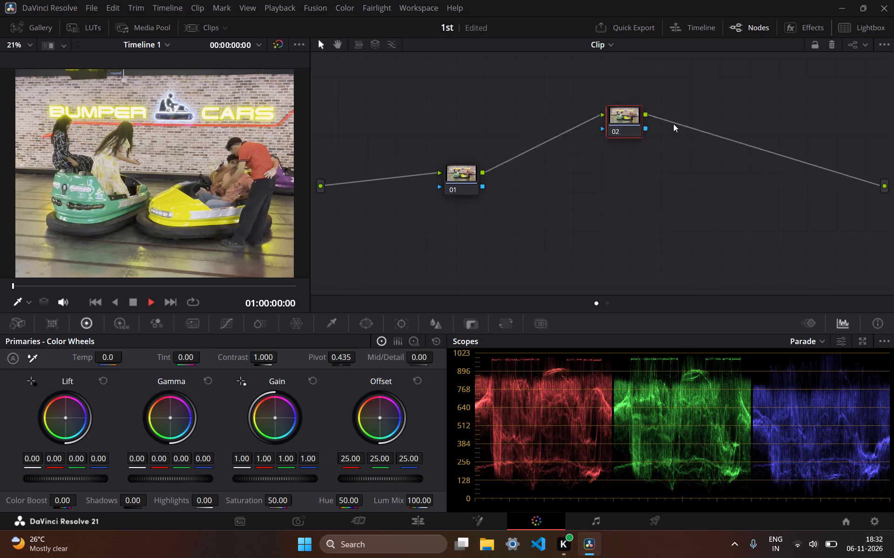
drag(673, 124, 744, 120)
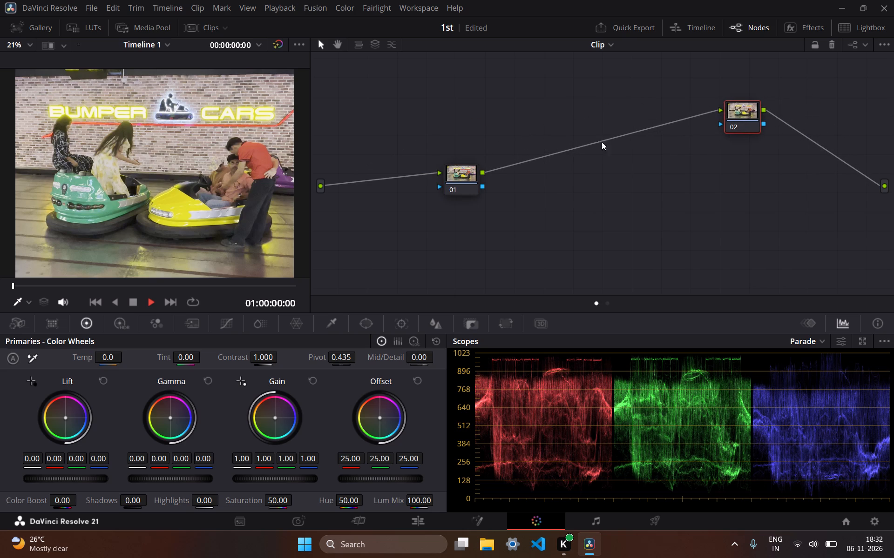
drag(467, 175, 392, 108)
text(SSSS)
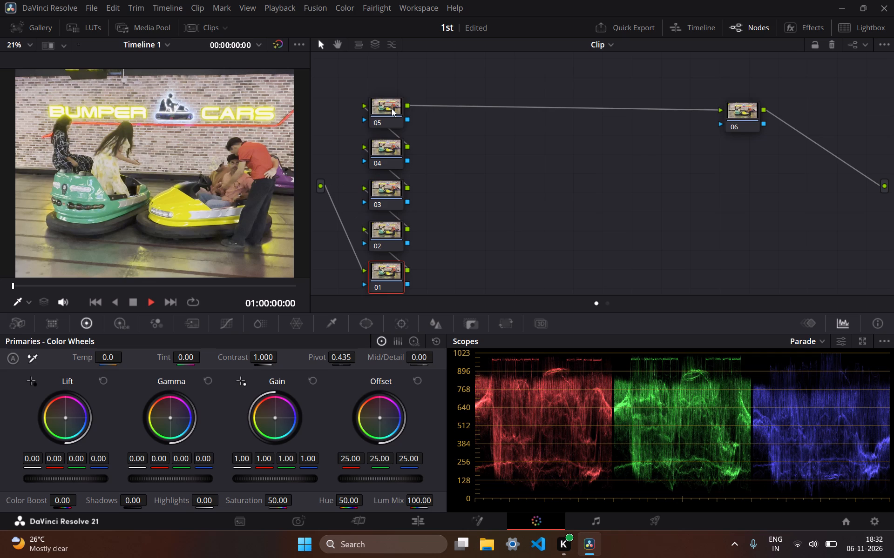
Arrange the stacked nodes into one horizontal row in order from 01 to 06 between the source and the output.
drag(392, 108, 679, 111)
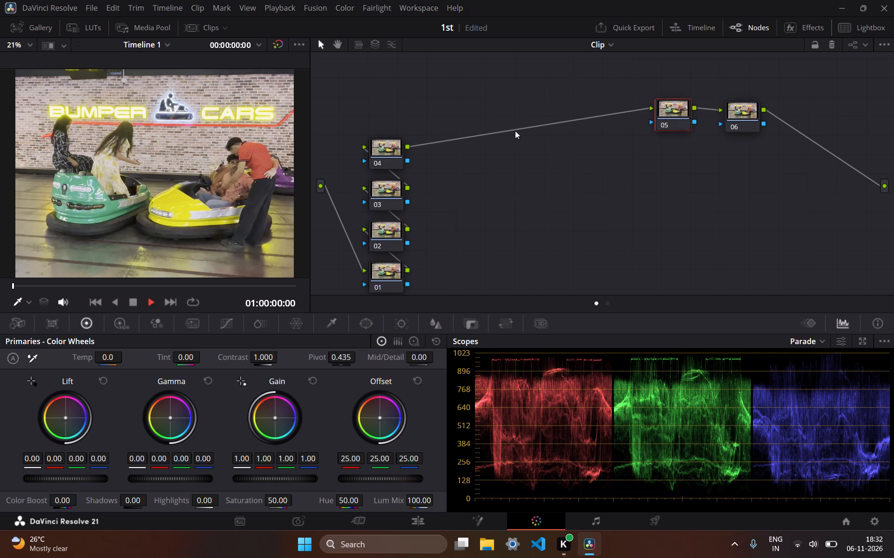
drag(396, 146, 618, 106)
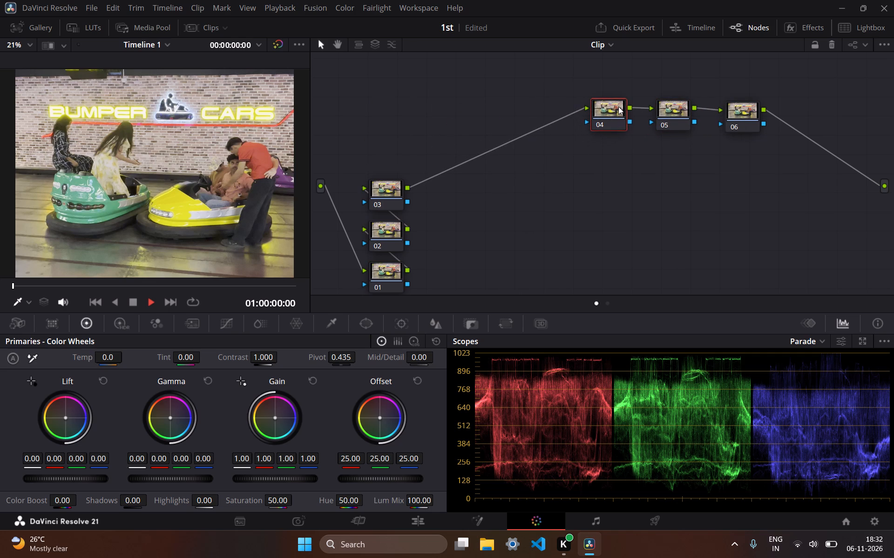
drag(385, 195, 543, 116)
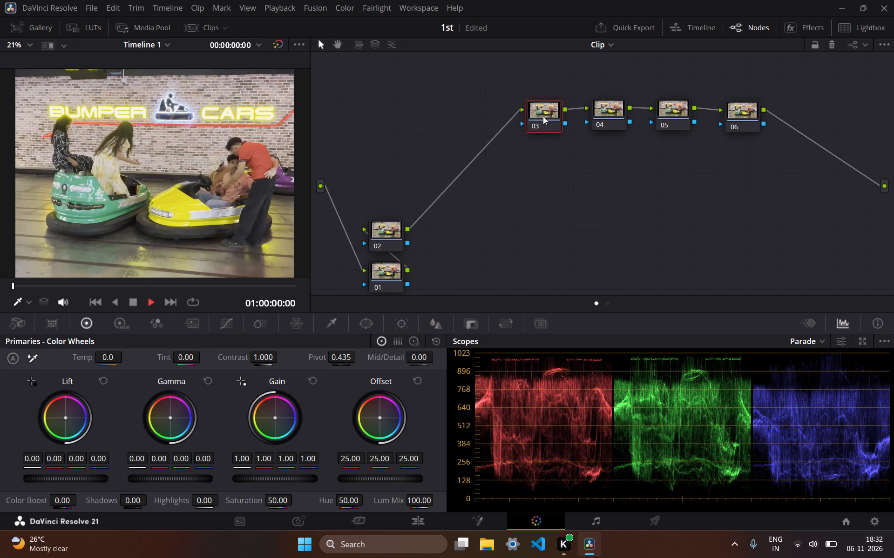
drag(393, 228, 494, 106)
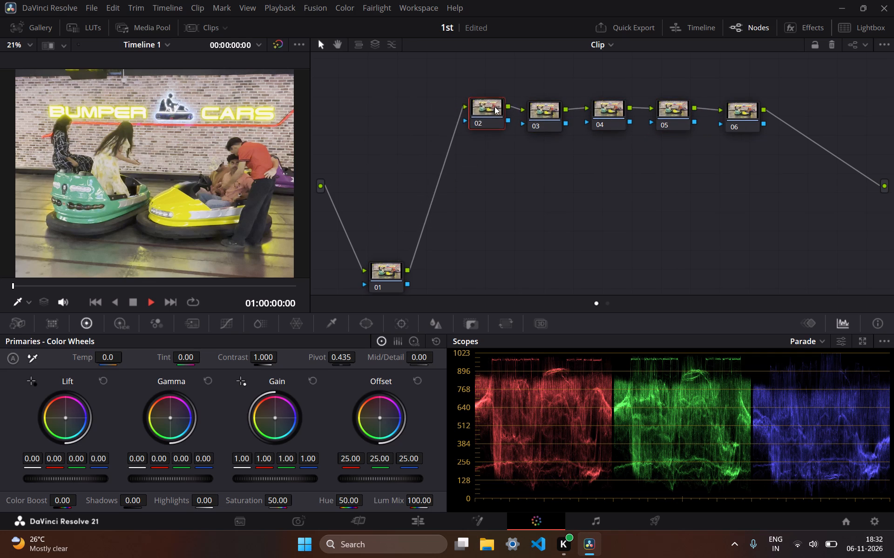
drag(494, 106, 490, 108)
drag(389, 274, 427, 113)
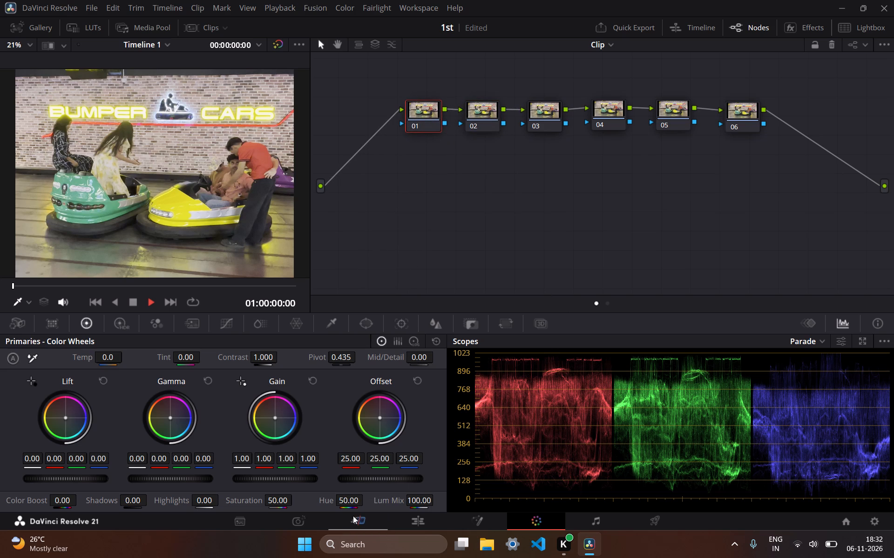
Switch to the Edit page and scrub Timeline 1 to 01:01:34:07.
click(421, 516)
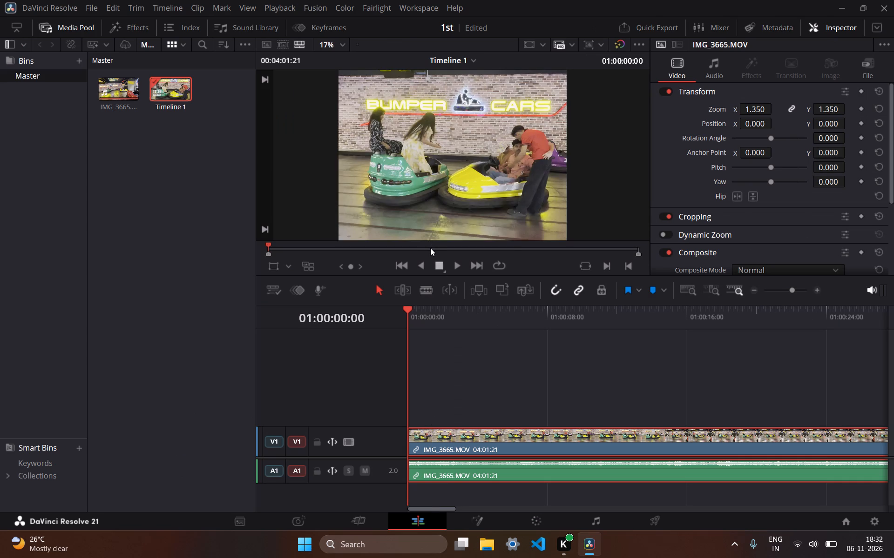
click(431, 248)
drag(431, 248, 412, 248)
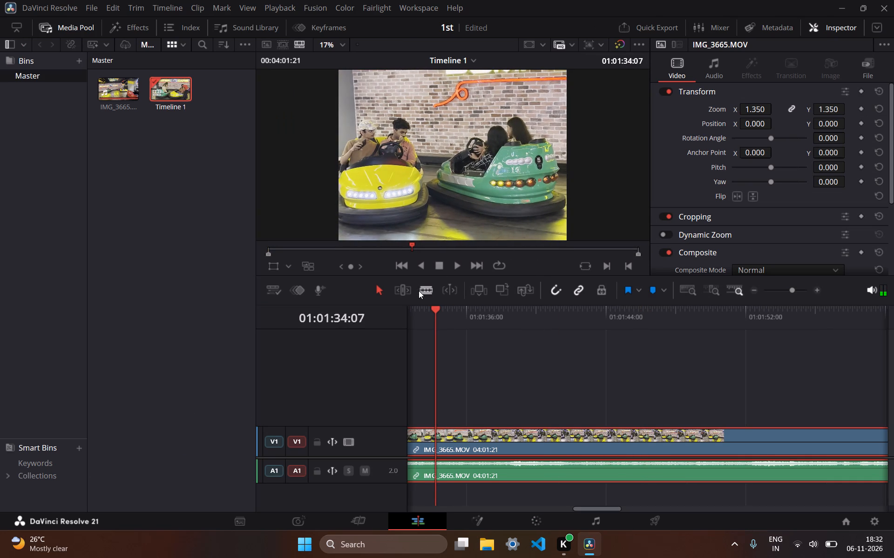
Hide the media pool and blade IMG_3665.MOV at the playhead, 01:01:34:07, and at about 01:01:52:26.
click(59, 26)
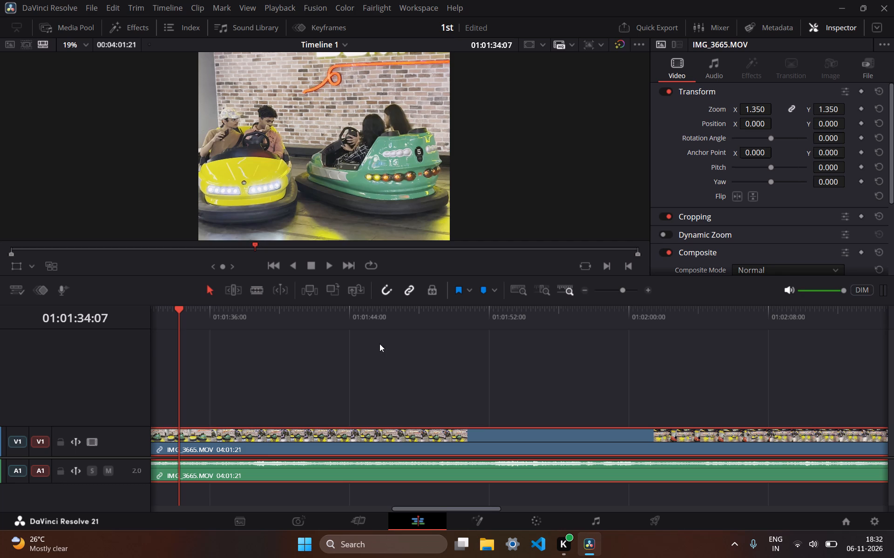
click(254, 290)
click(176, 460)
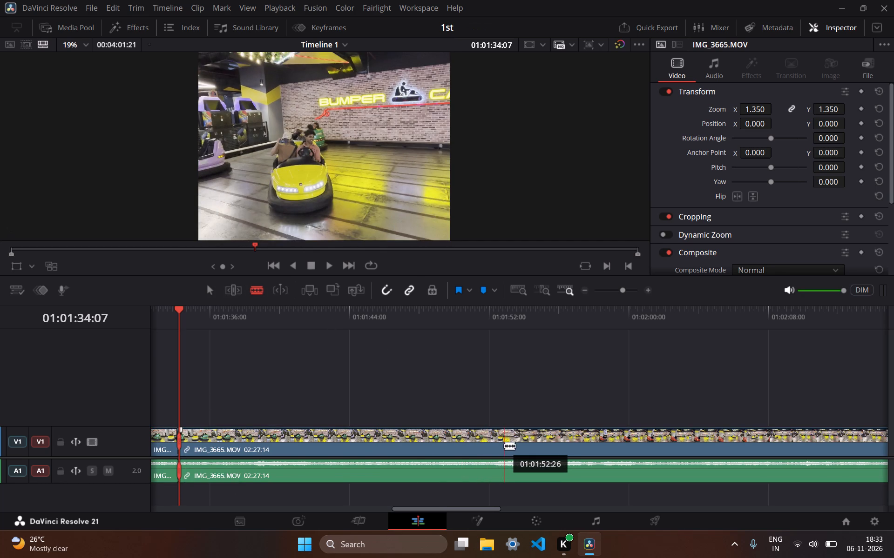
click(504, 445)
Delete the segments after and before the middle cut, and remove the leading gap so the middle segment starts at 01:00:00:00.
key(v)
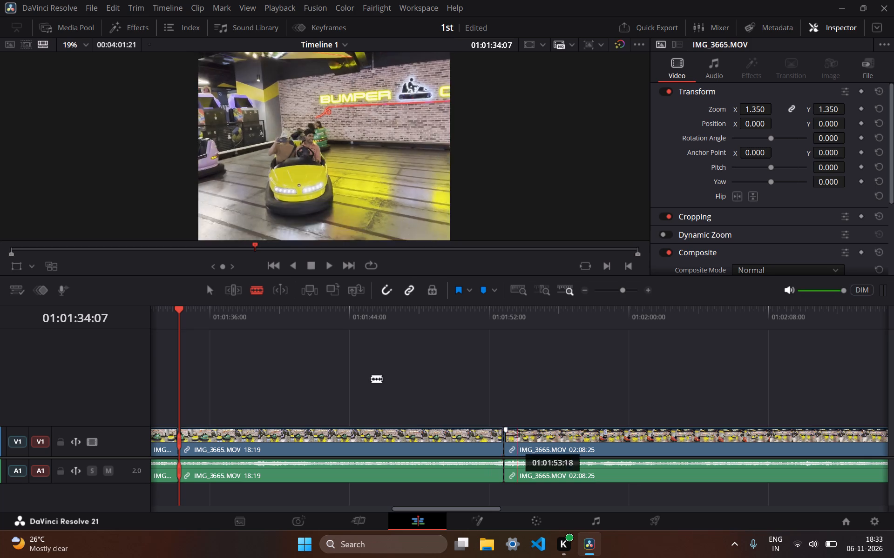
click(210, 287)
click(535, 438)
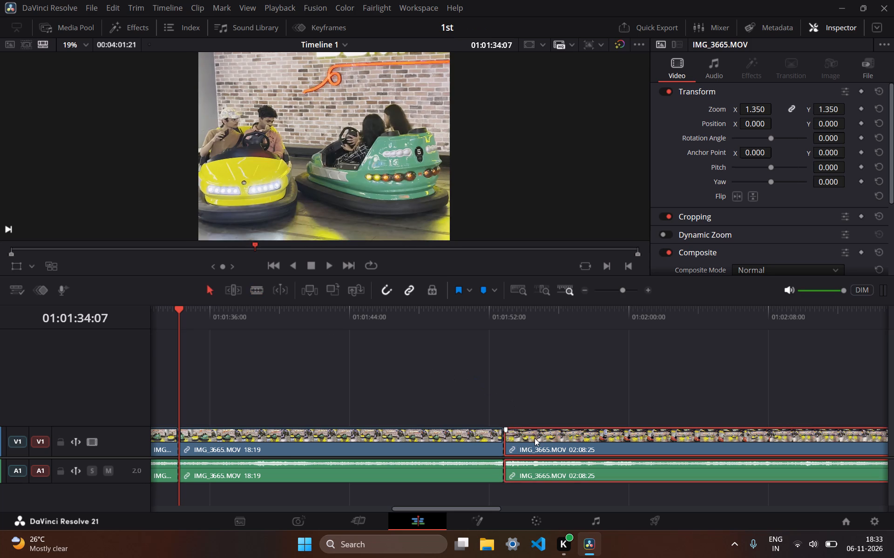
key(BackSpace)
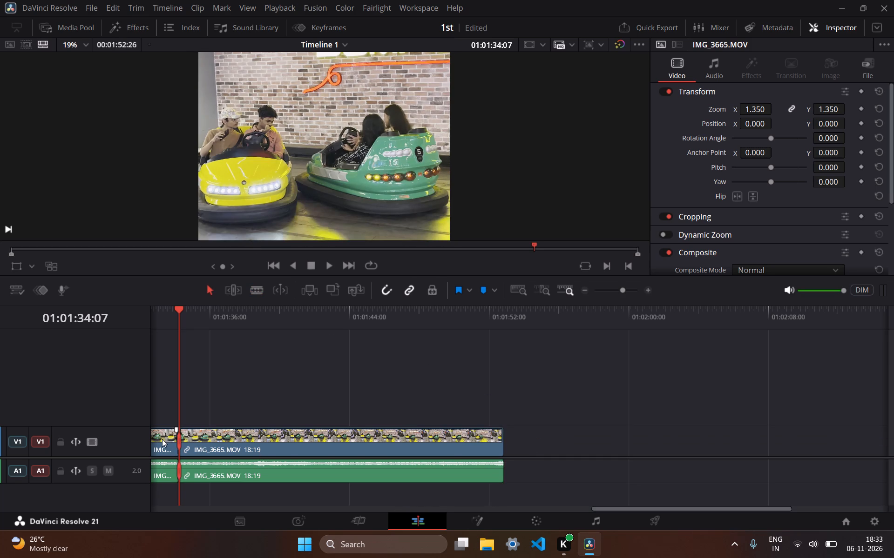
click(162, 439)
key(BackSpace)
click(162, 439)
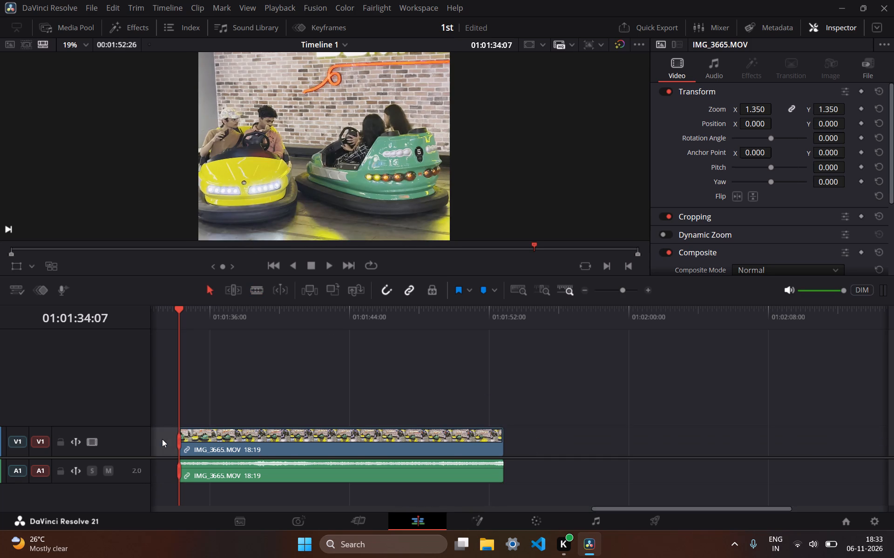
key(BackSpace)
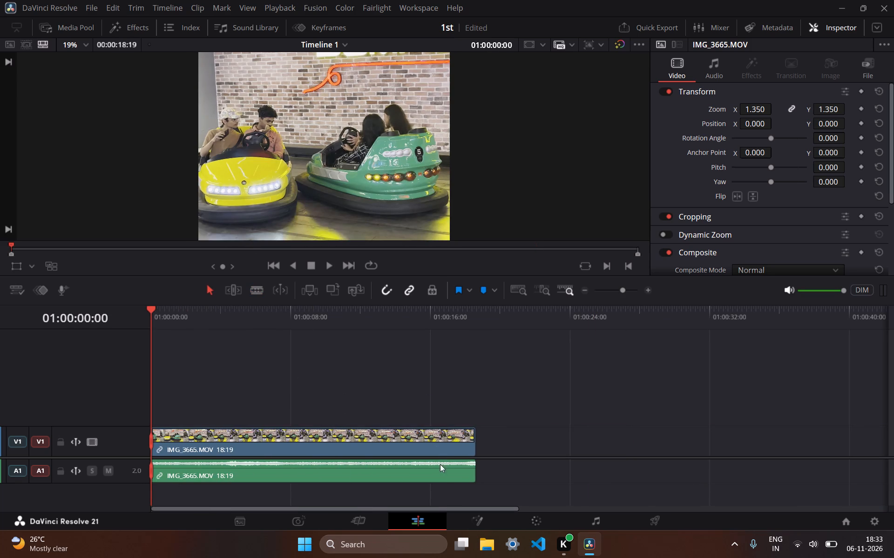
Switch to the Color page and scrub the trimmed clip forward and back to its start.
click(540, 516)
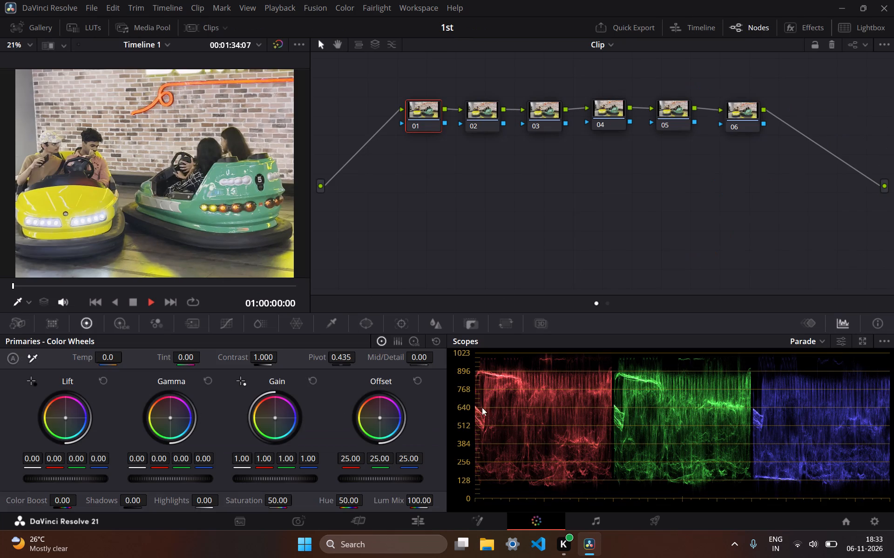
drag(239, 288, 296, 289)
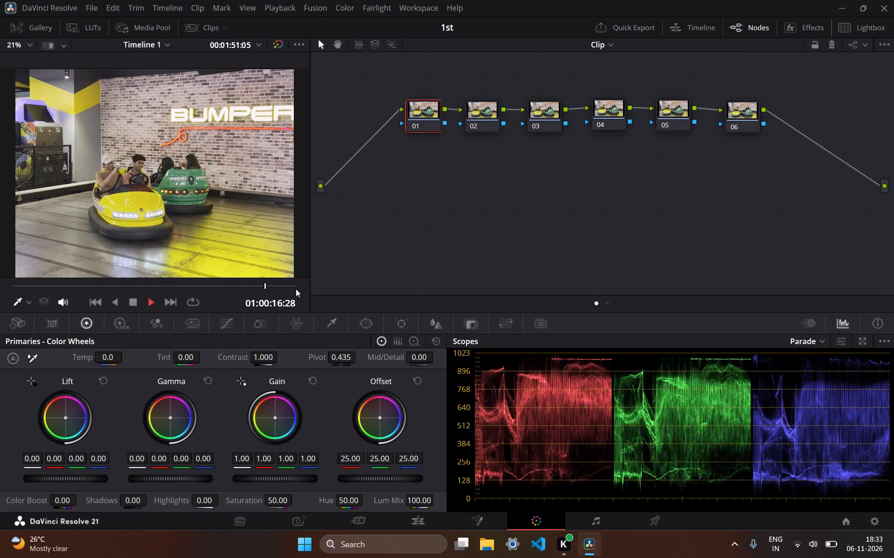
drag(296, 289, 1, 304)
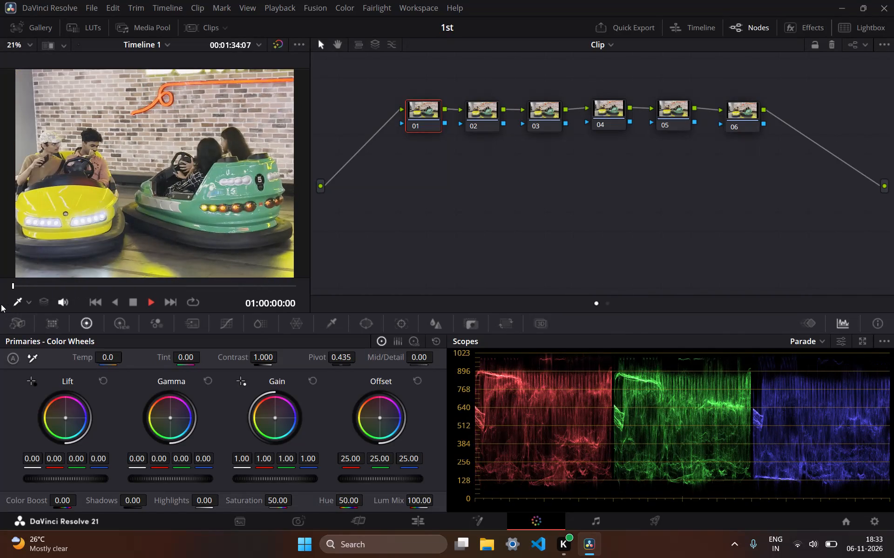
Save the project.
key(ctrl+s)
click(405, 261)
key(ctrl+s)
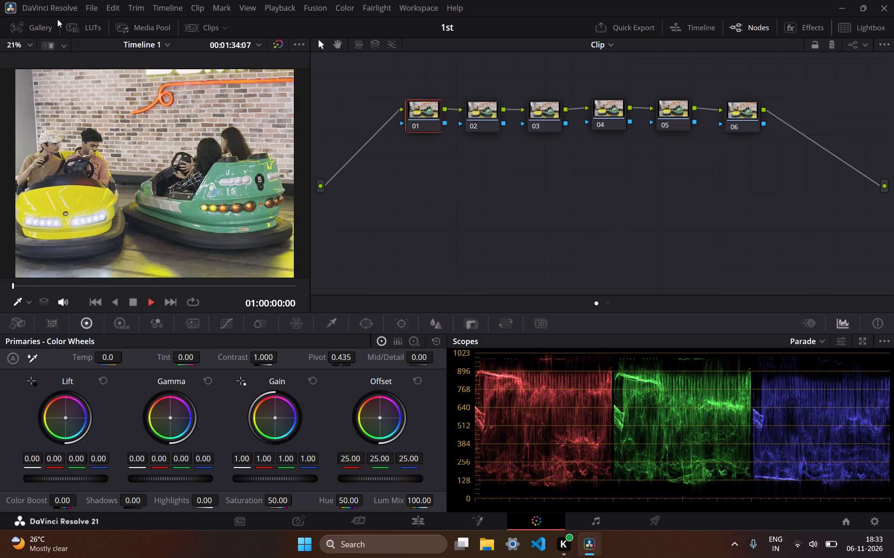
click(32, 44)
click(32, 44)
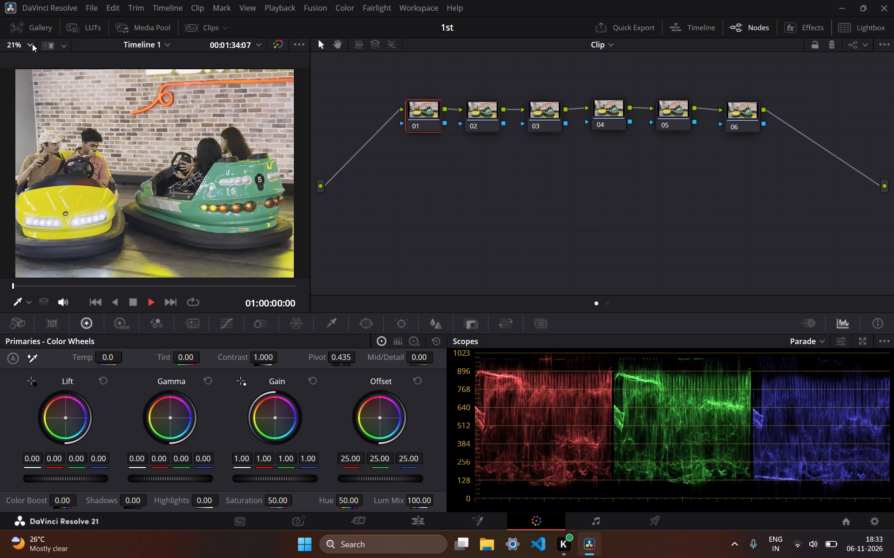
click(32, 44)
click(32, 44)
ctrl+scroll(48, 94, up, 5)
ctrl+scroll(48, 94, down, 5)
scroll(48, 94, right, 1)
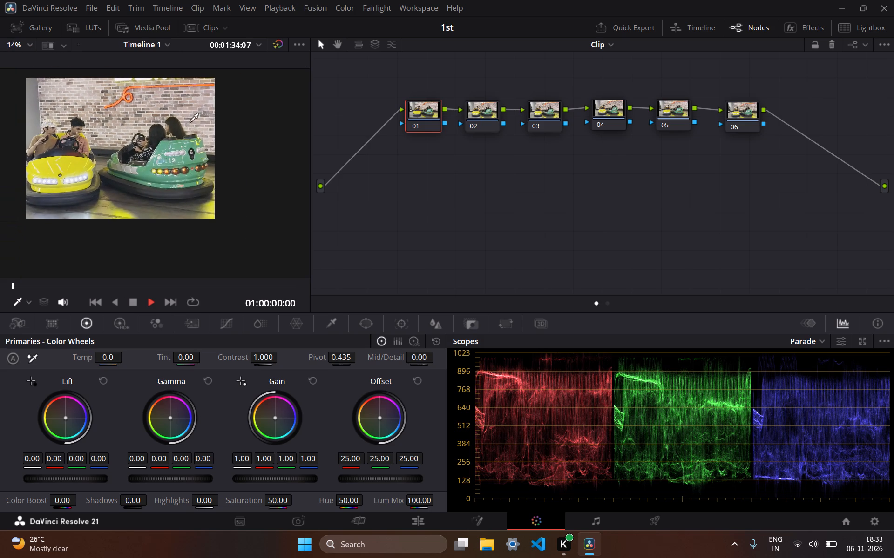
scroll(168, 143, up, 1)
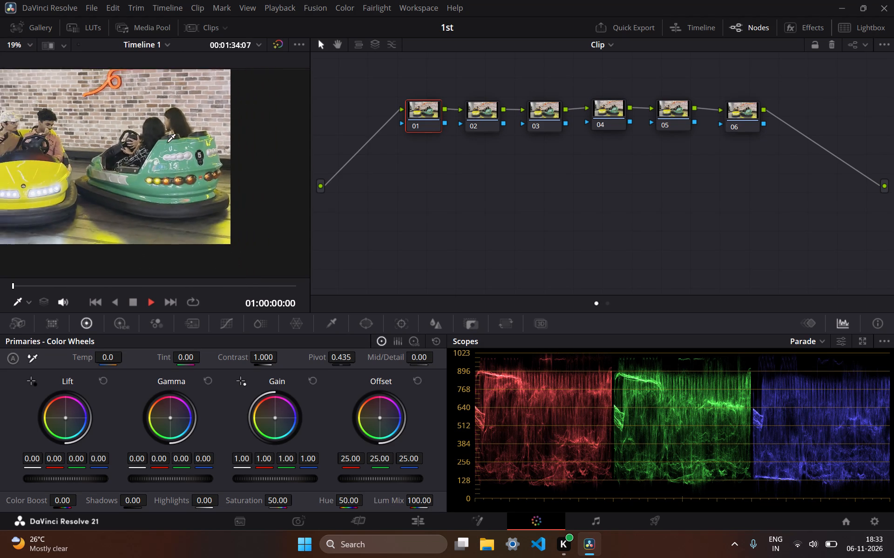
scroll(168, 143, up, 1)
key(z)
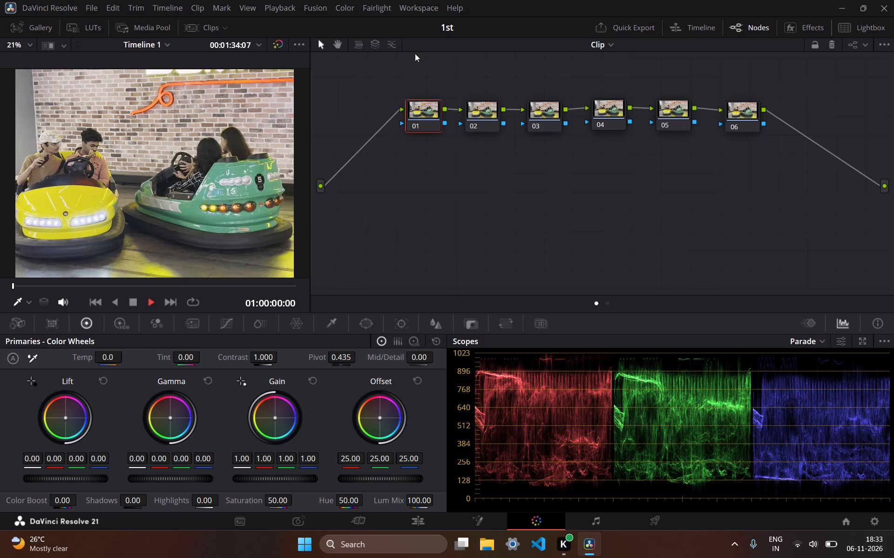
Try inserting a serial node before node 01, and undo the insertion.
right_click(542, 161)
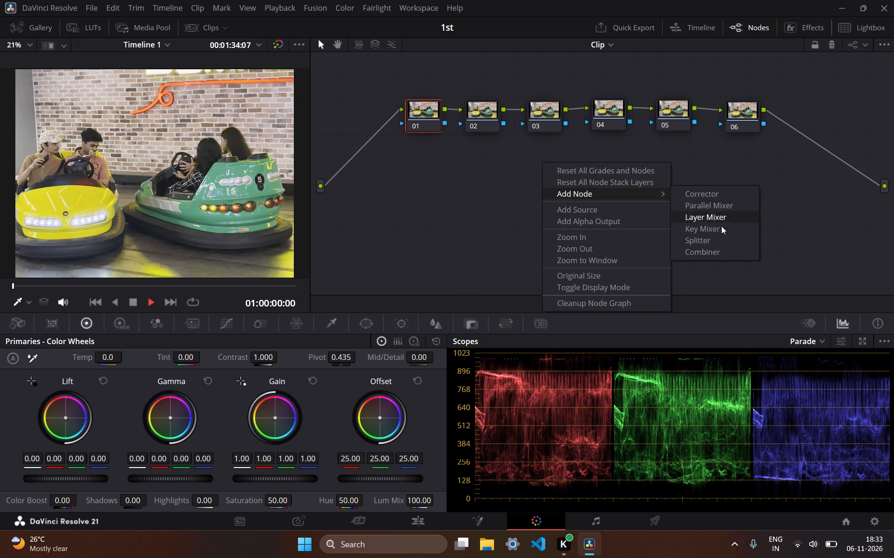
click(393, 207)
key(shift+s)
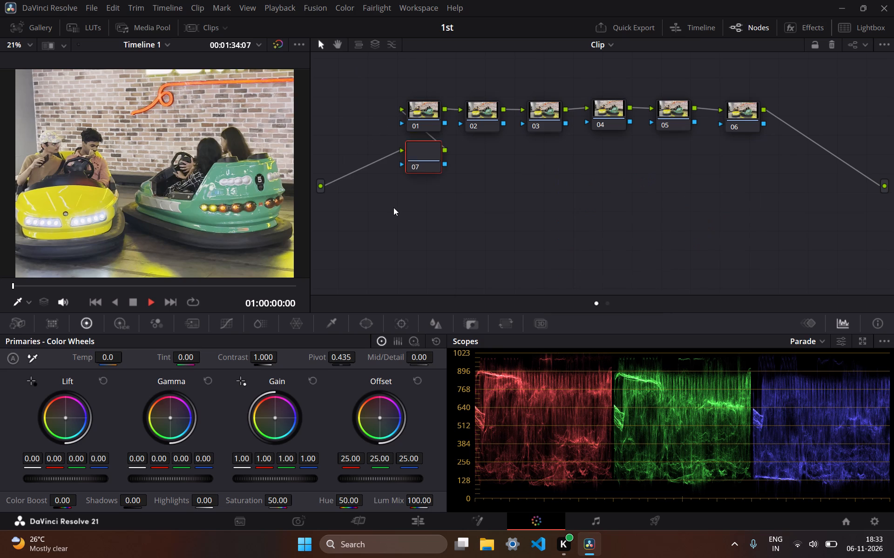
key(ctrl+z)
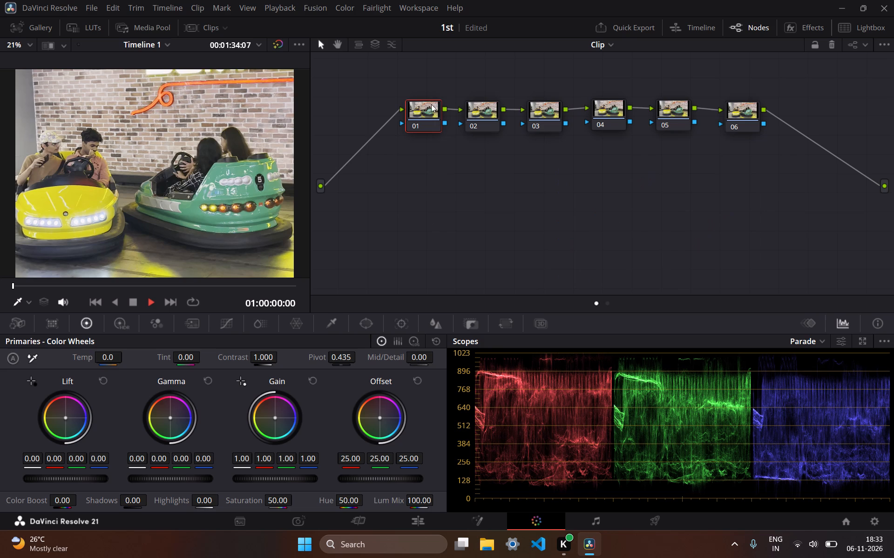
Move node 06 out of the row to a spot below node 03, keeping its connections.
click(755, 116)
click(800, 29)
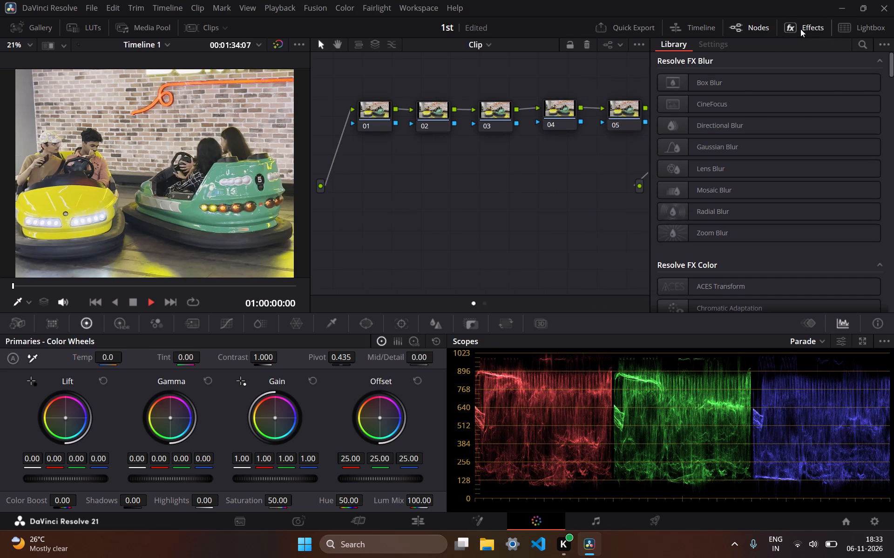
scroll(489, 198, left, 2)
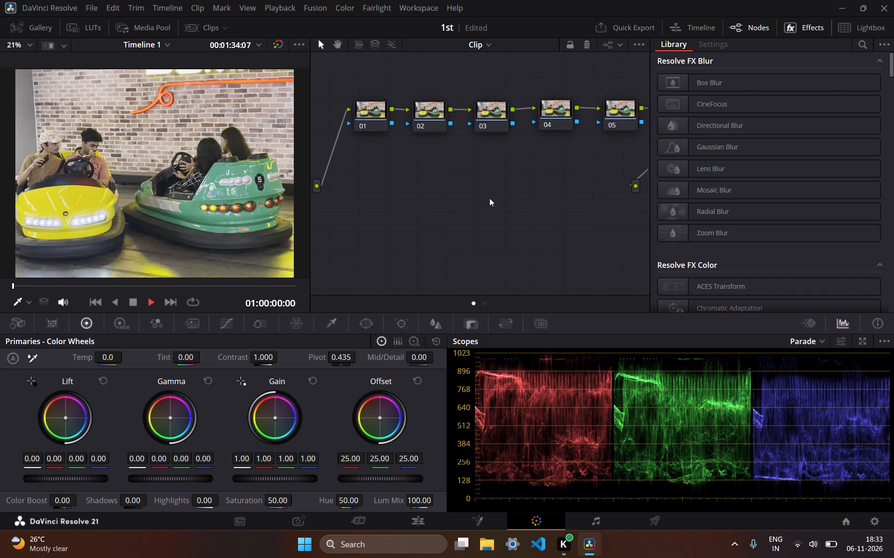
scroll(489, 198, left, 8)
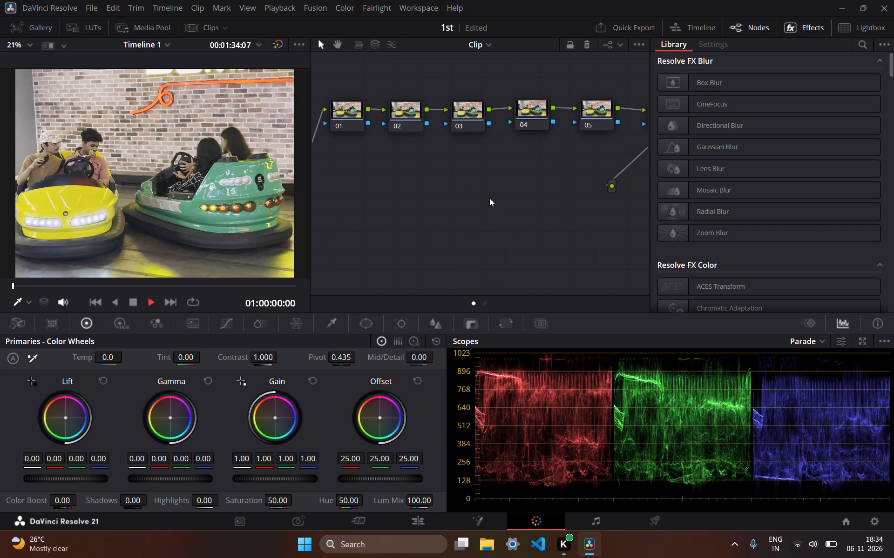
click(809, 27)
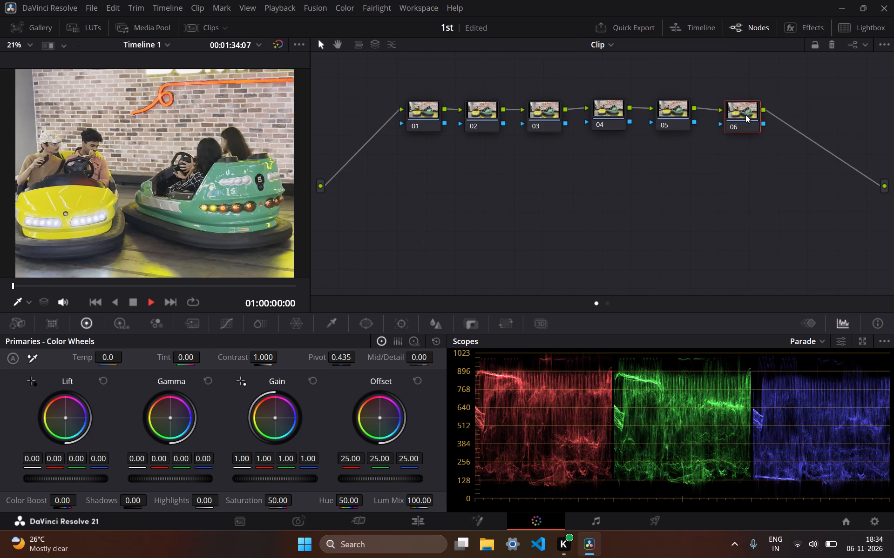
drag(745, 114, 558, 183)
Open the effects library and browse to the Resolve FX Color effects for node 06.
click(804, 28)
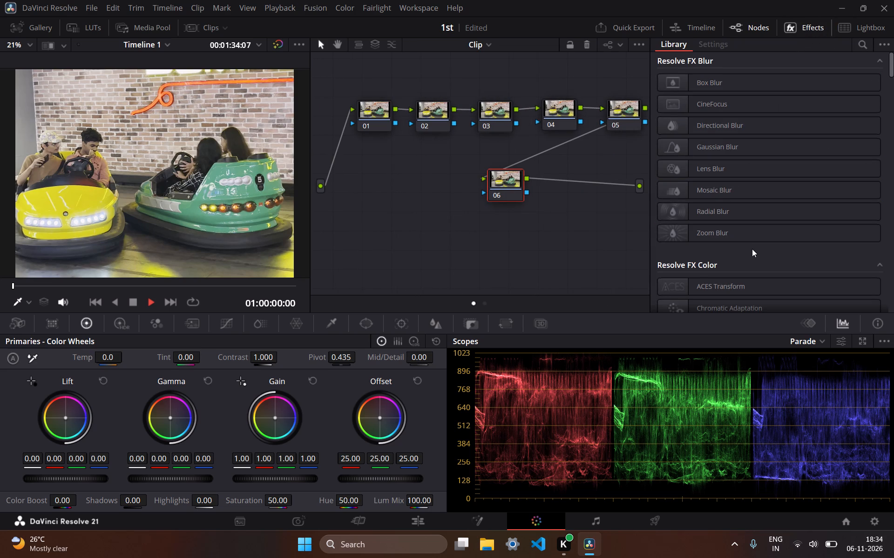
scroll(752, 248, right, 1)
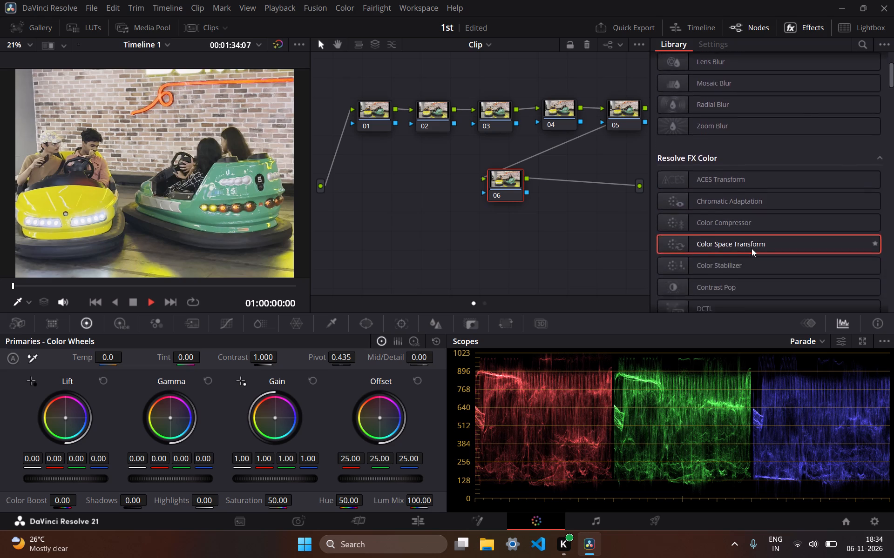
scroll(752, 248, right, 1)
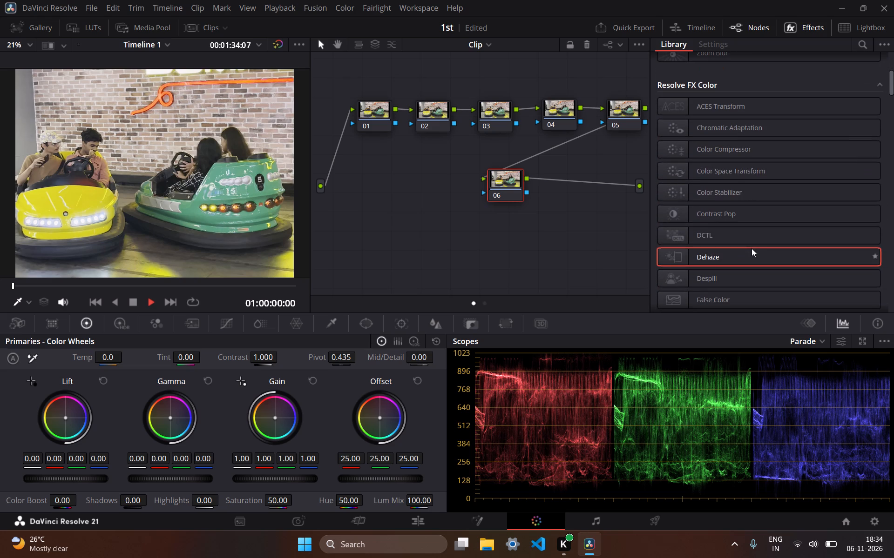
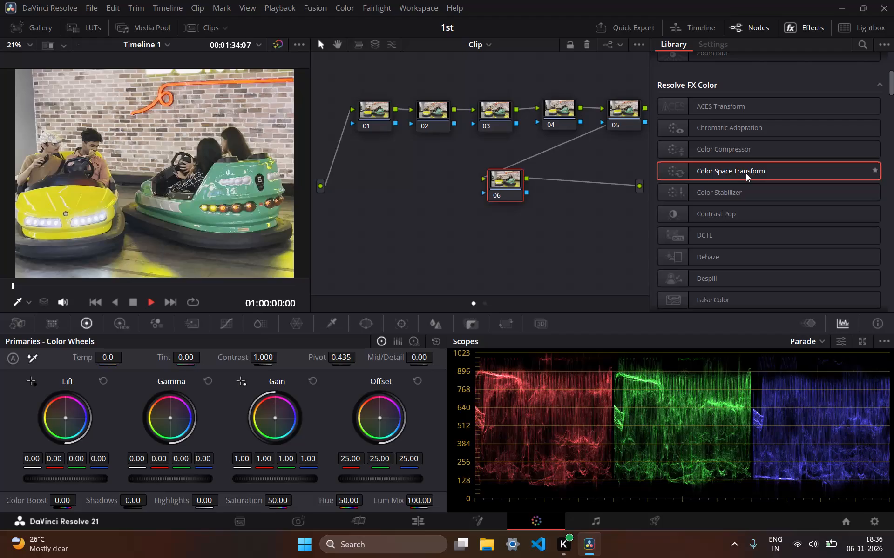
Apply the Color Space Transform effect to node 06.
drag(746, 173, 742, 173)
drag(742, 173, 514, 182)
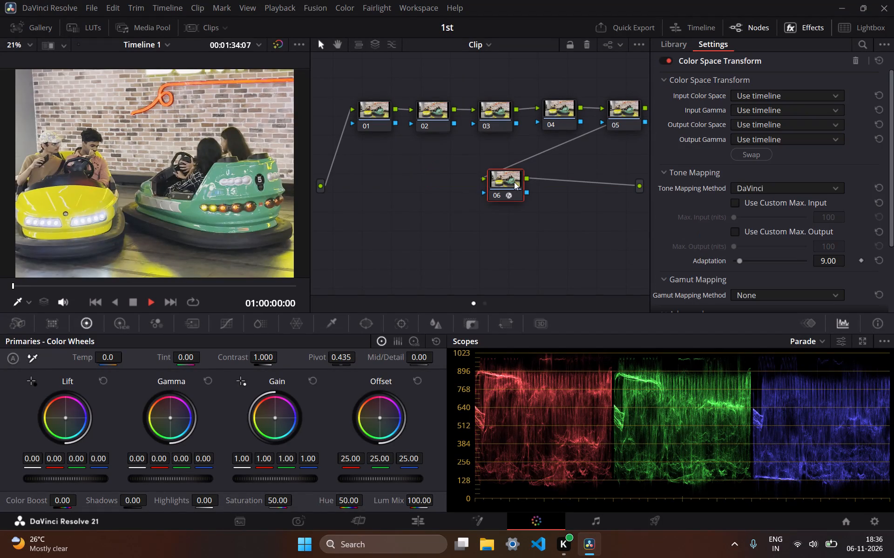
click(789, 31)
Apply the Color Space Transform effect to node 01.
click(413, 118)
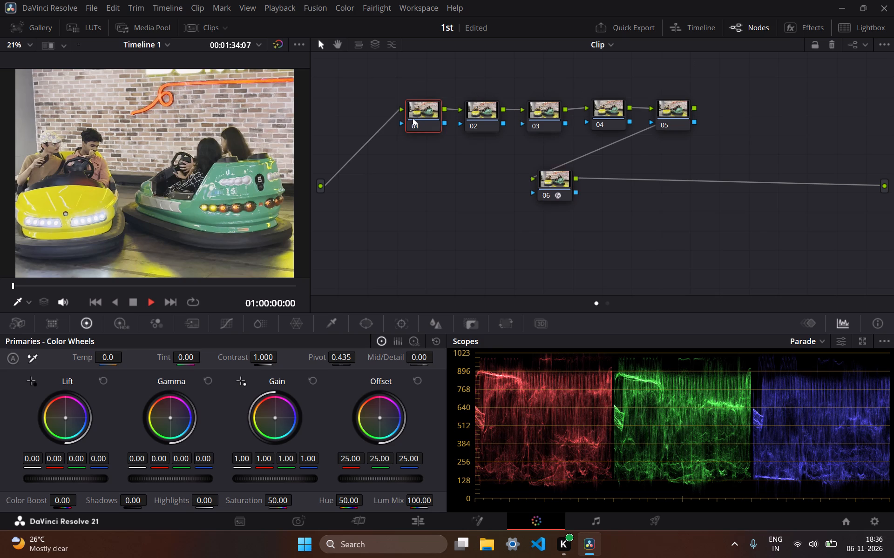
click(800, 27)
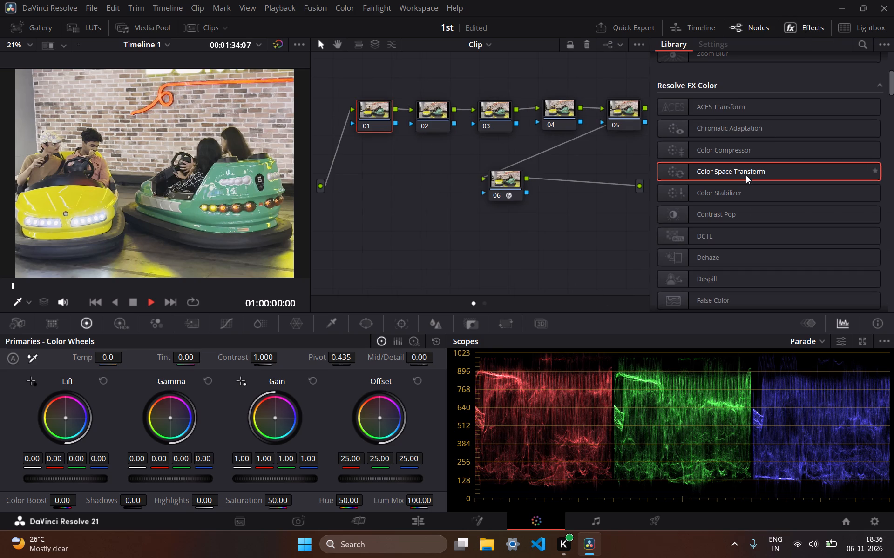
drag(746, 172, 376, 113)
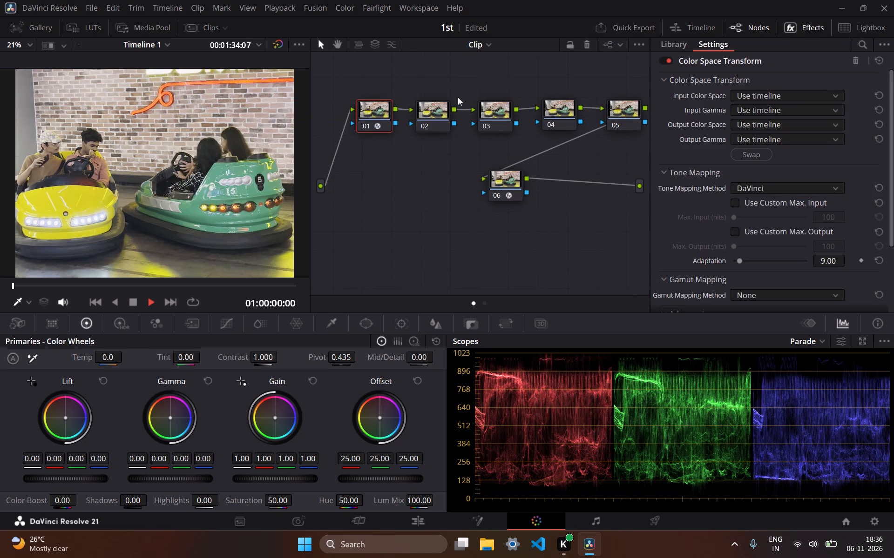
click(797, 28)
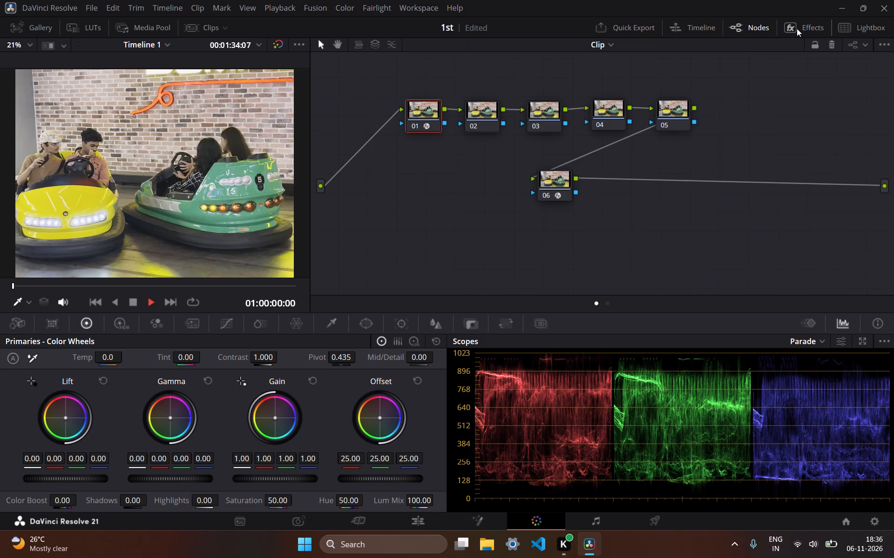
Insert a serial node before node 06 and move the Color Space Transform node to the end of the row, beyond node 05.
click(547, 183)
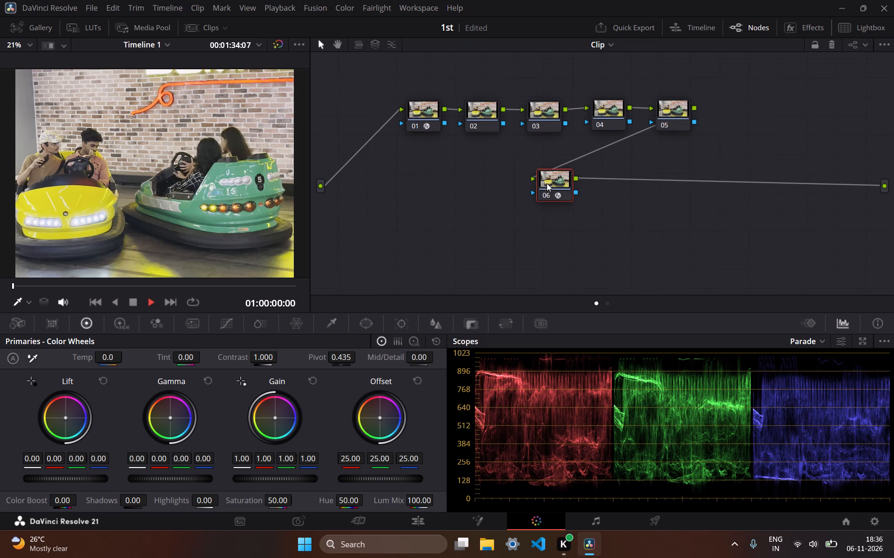
key(shift+s)
drag(556, 187, 648, 190)
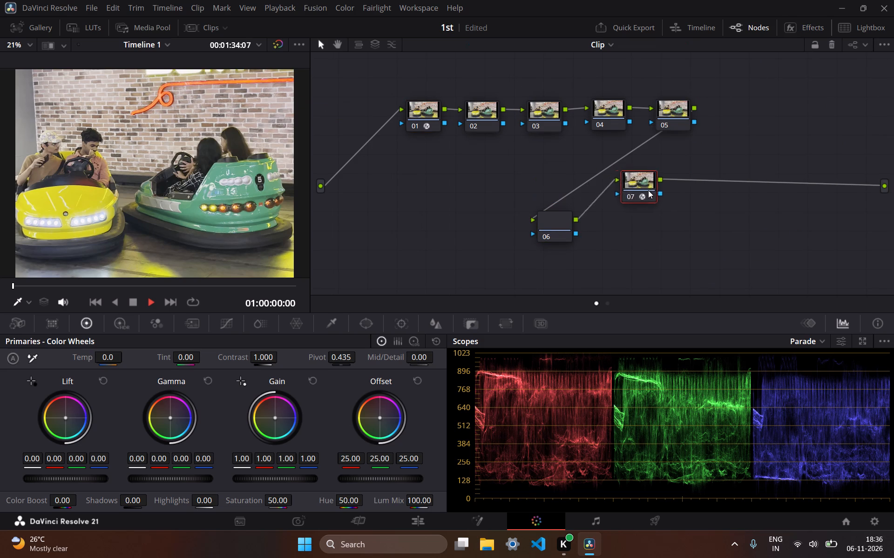
drag(648, 190, 762, 124)
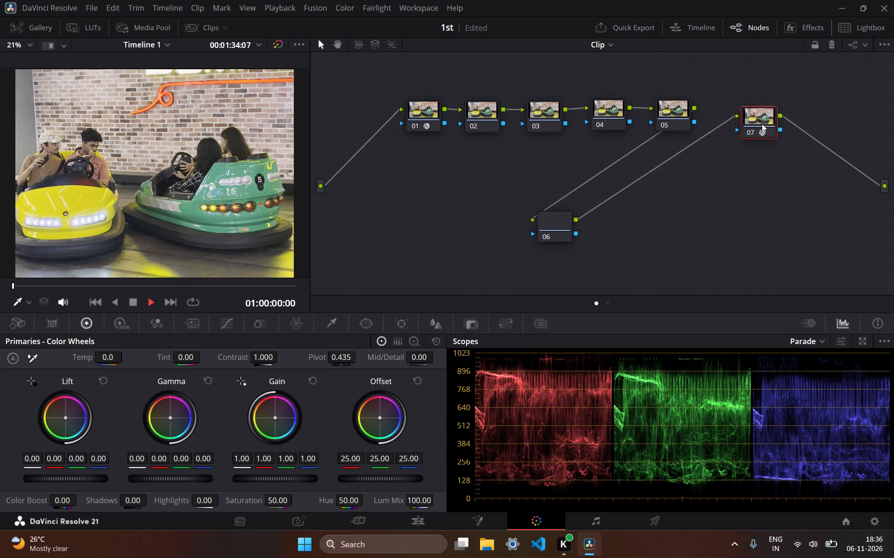
drag(762, 124, 762, 122)
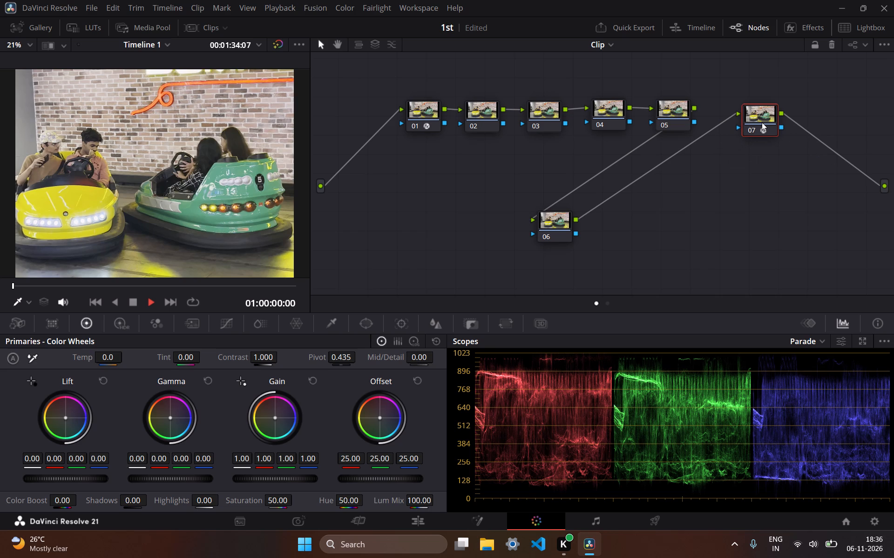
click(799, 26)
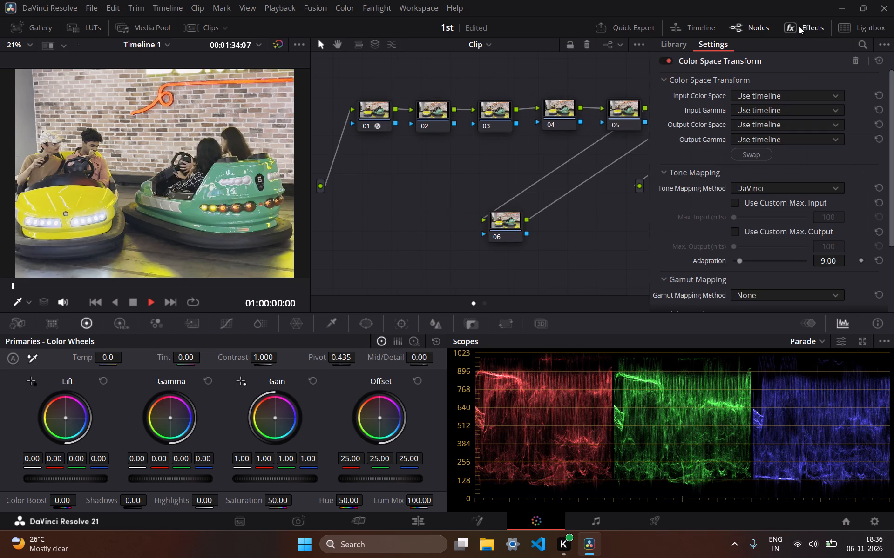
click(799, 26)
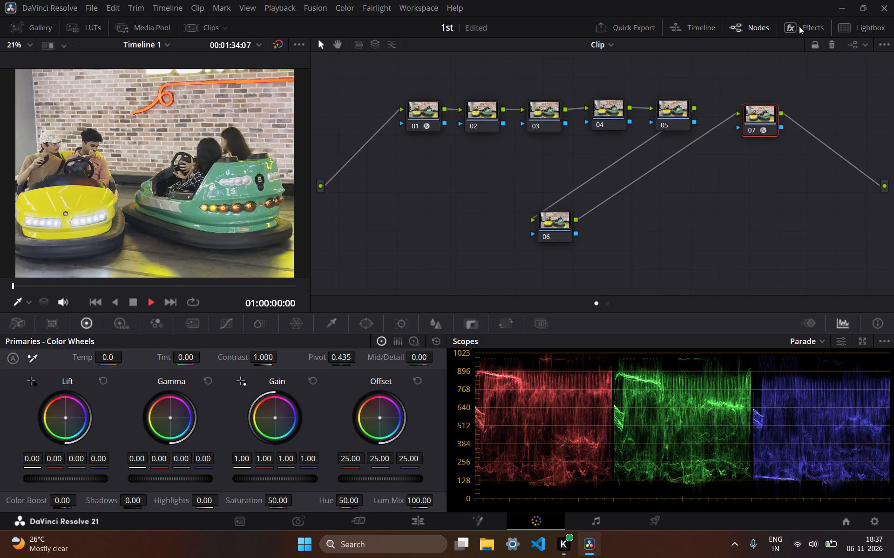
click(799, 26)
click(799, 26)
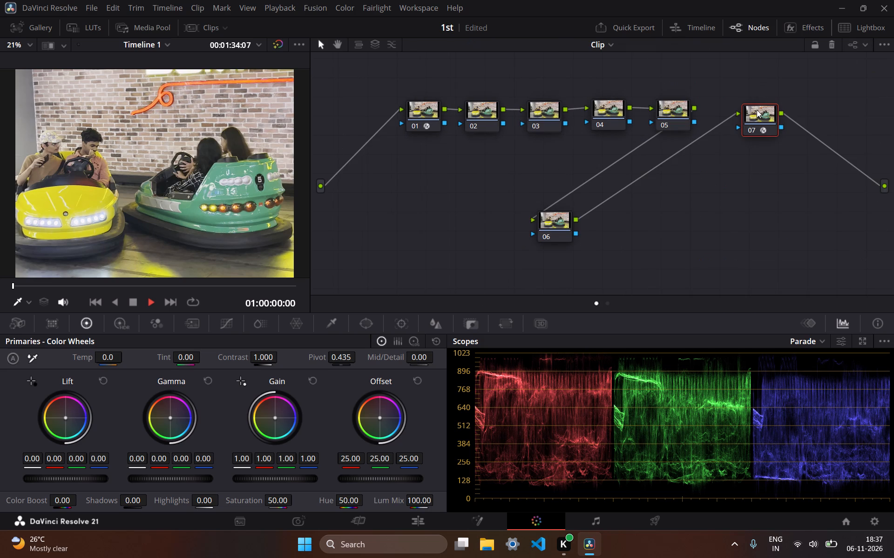
Set the input color space of node 07's Color Space Transform to Rec.2020.
click(757, 110)
click(794, 27)
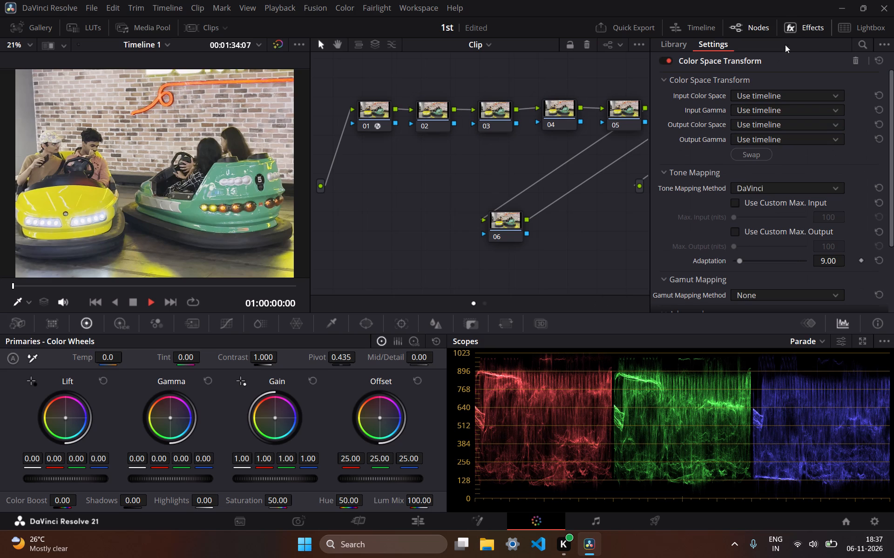
click(777, 96)
scroll(781, 174, down, 1)
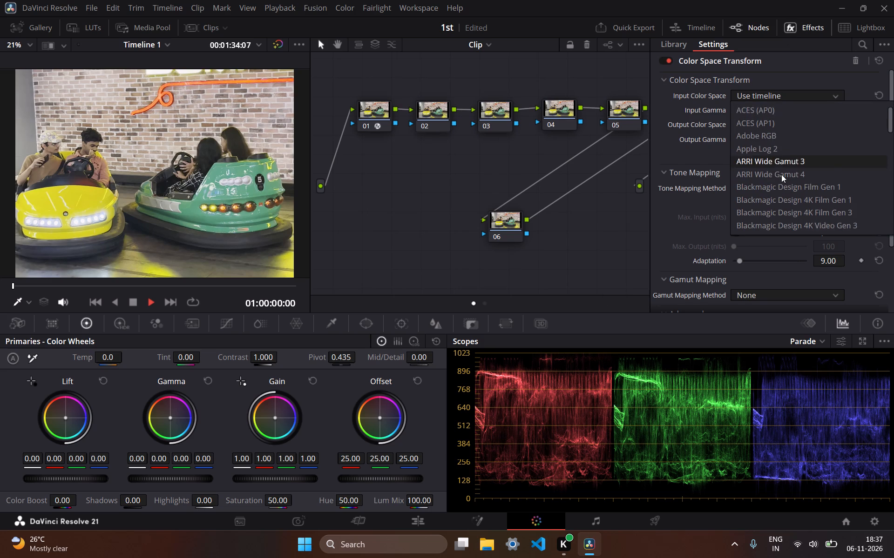
scroll(781, 174, down, 3)
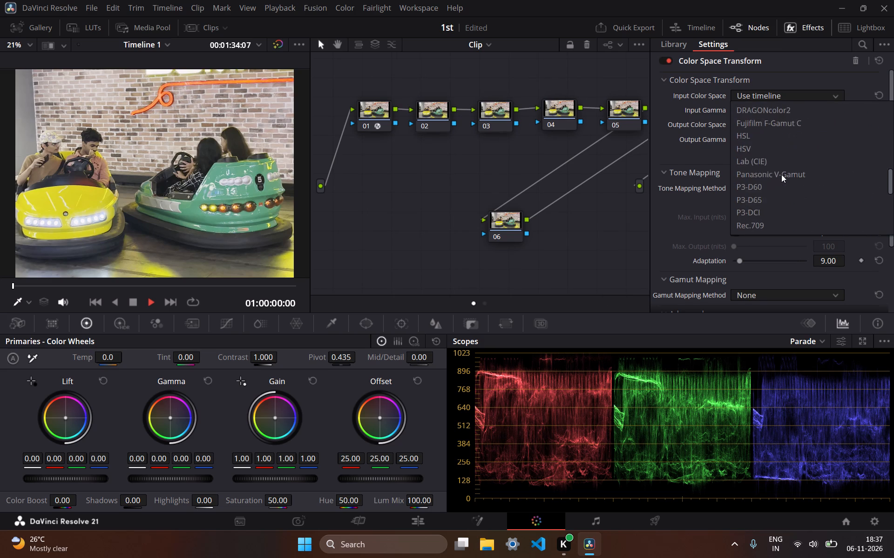
scroll(781, 174, down, 1)
scroll(781, 174, up, 1)
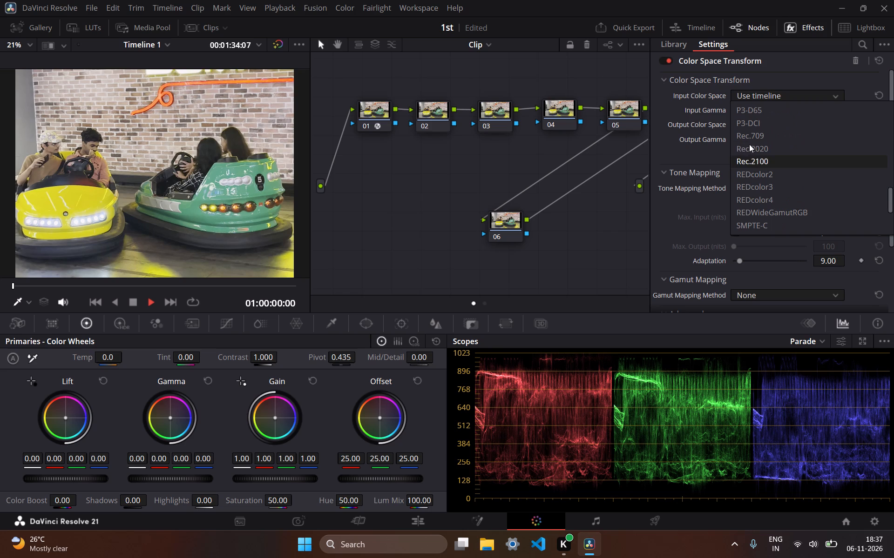
click(775, 153)
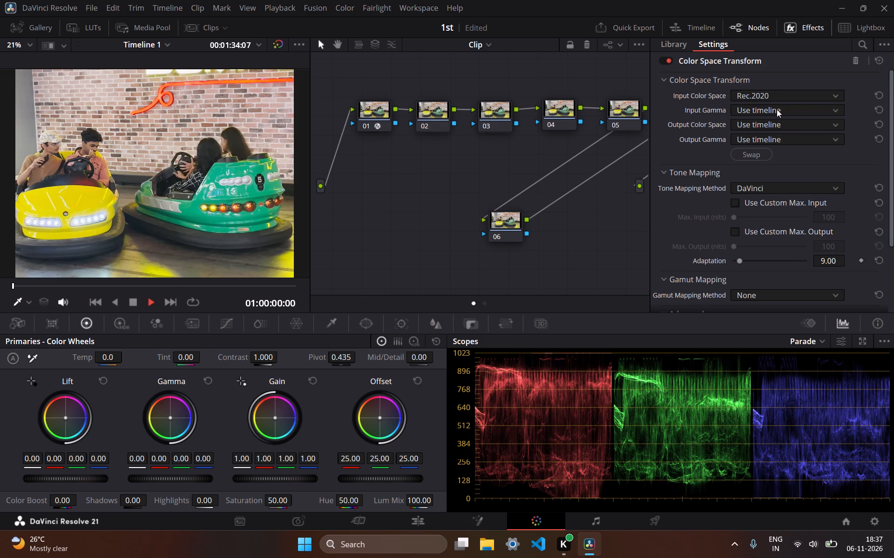
Set the input gamma of node 07's Color Space Transform to Rec.2100 HLG (Scene).
click(777, 109)
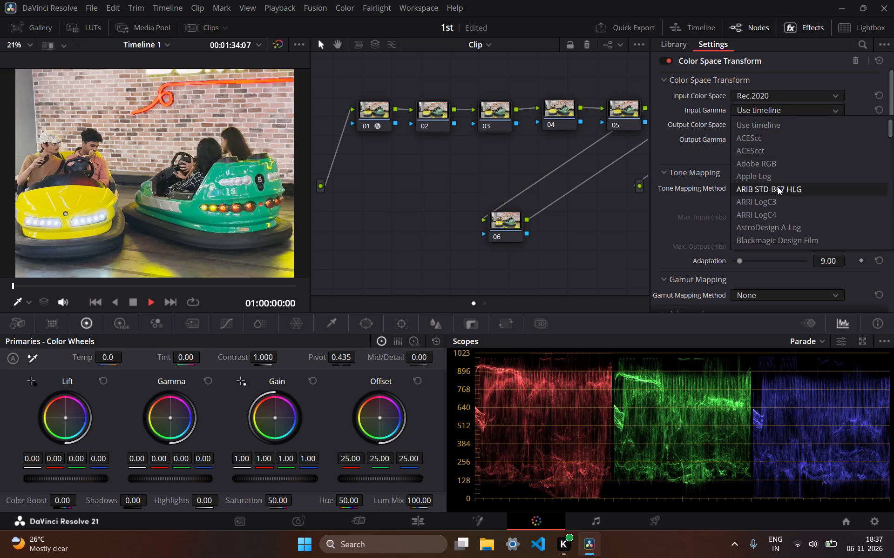
scroll(778, 187, down, 4)
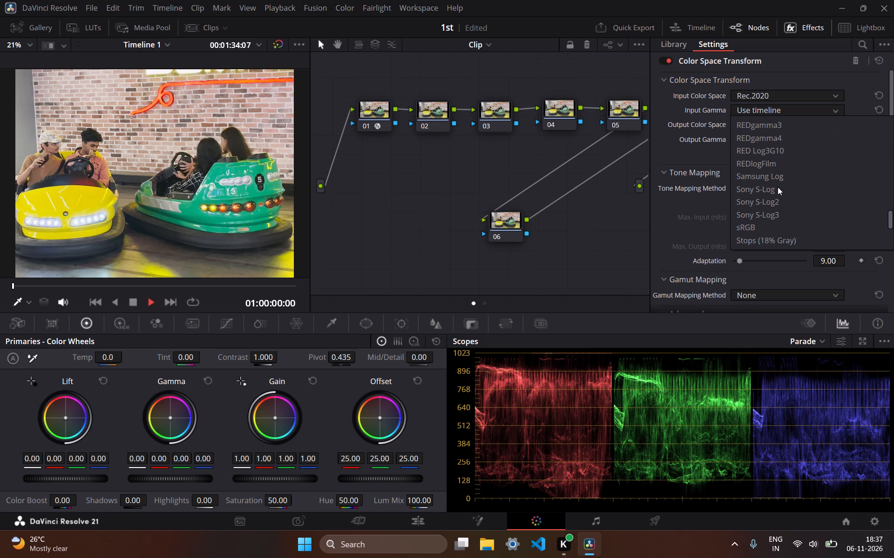
scroll(778, 187, up, 1)
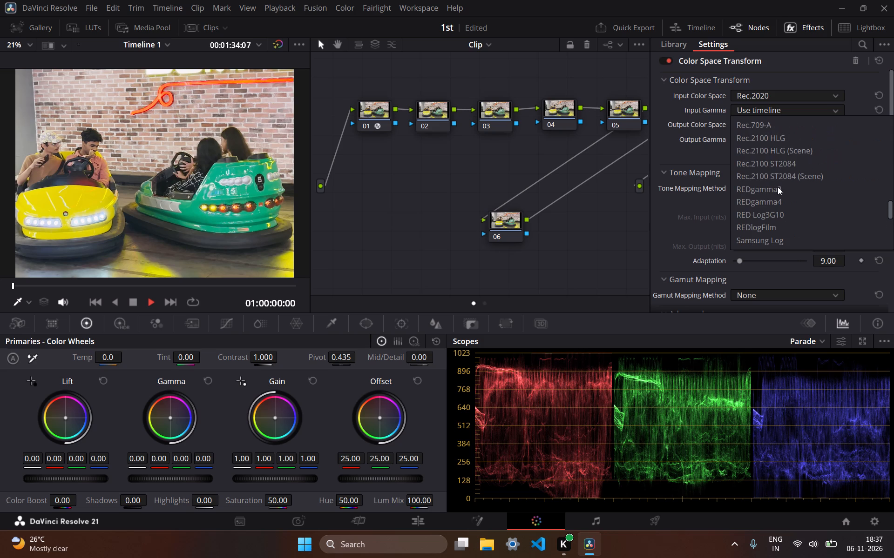
scroll(774, 153, up, 4)
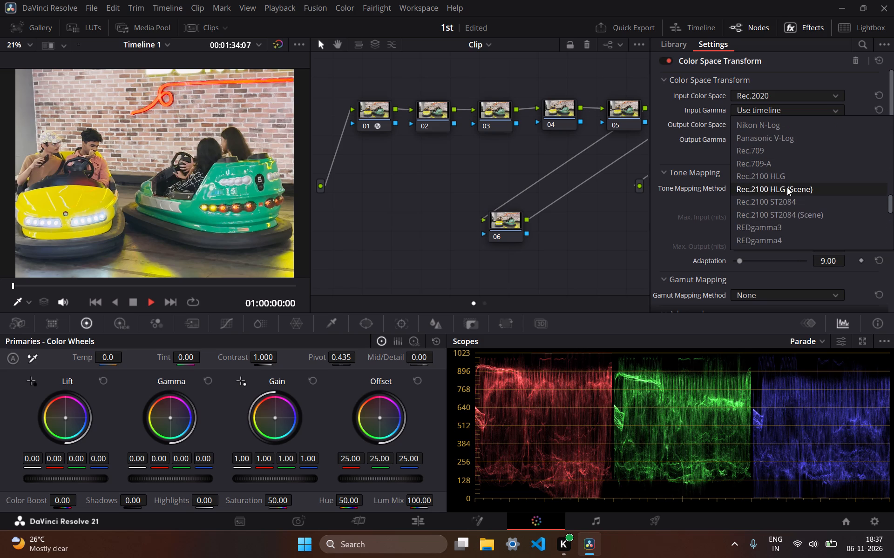
click(790, 191)
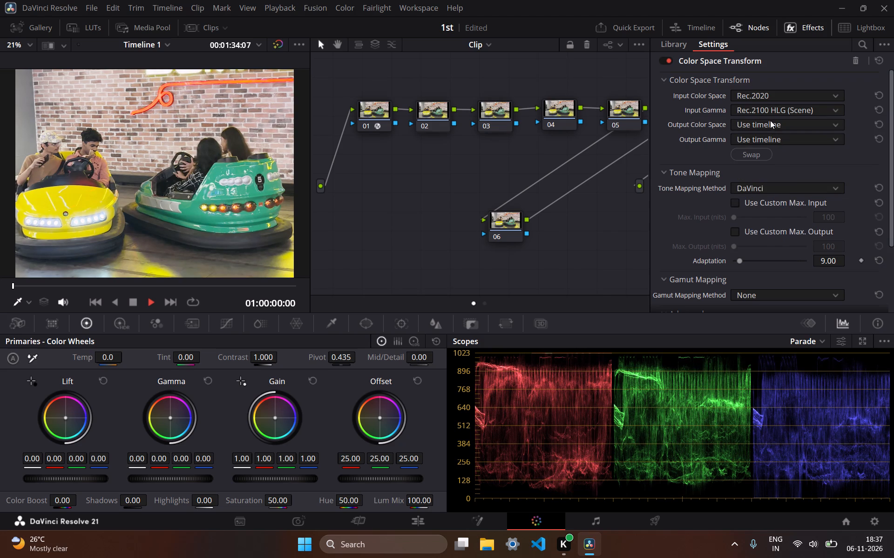
Set node 07's Color Space Transform output to the Rec.709 color space with Gamma 2.4.
click(770, 119)
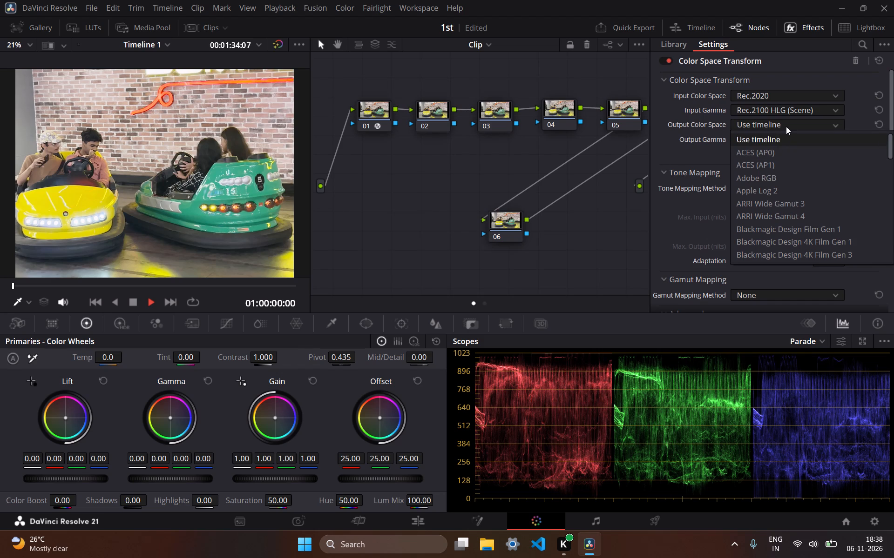
scroll(788, 203, down, 1)
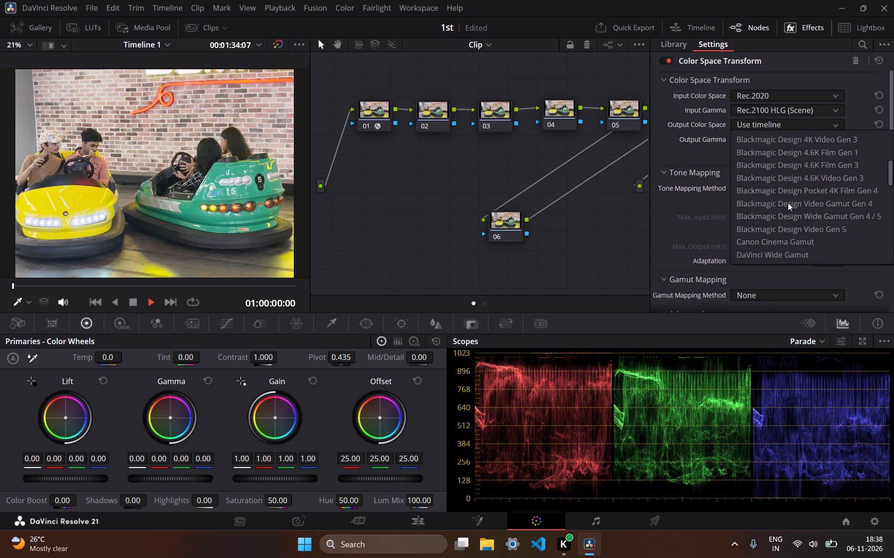
scroll(788, 203, down, 2)
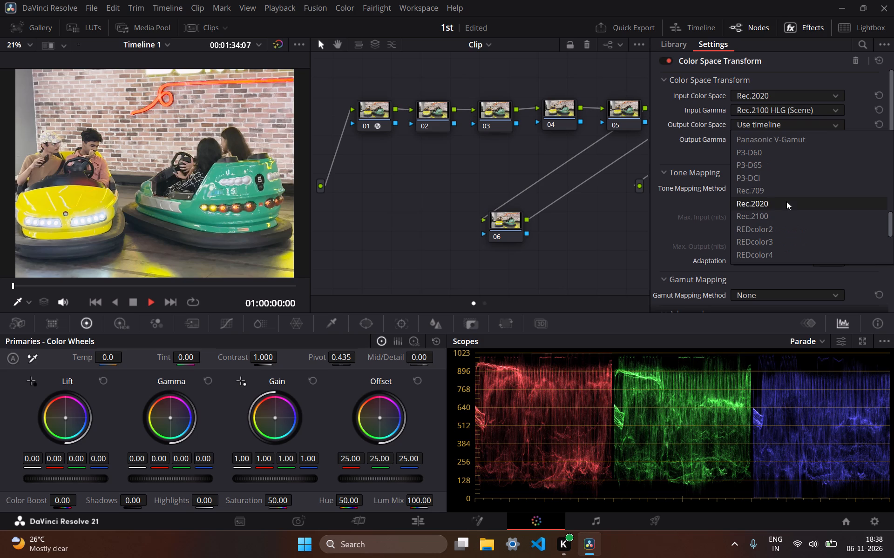
click(780, 195)
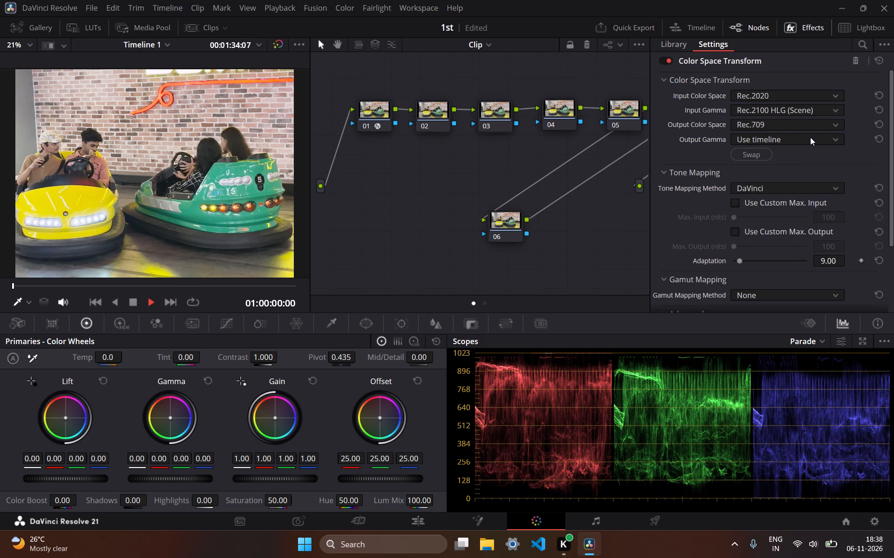
click(810, 137)
scroll(801, 234, down, 4)
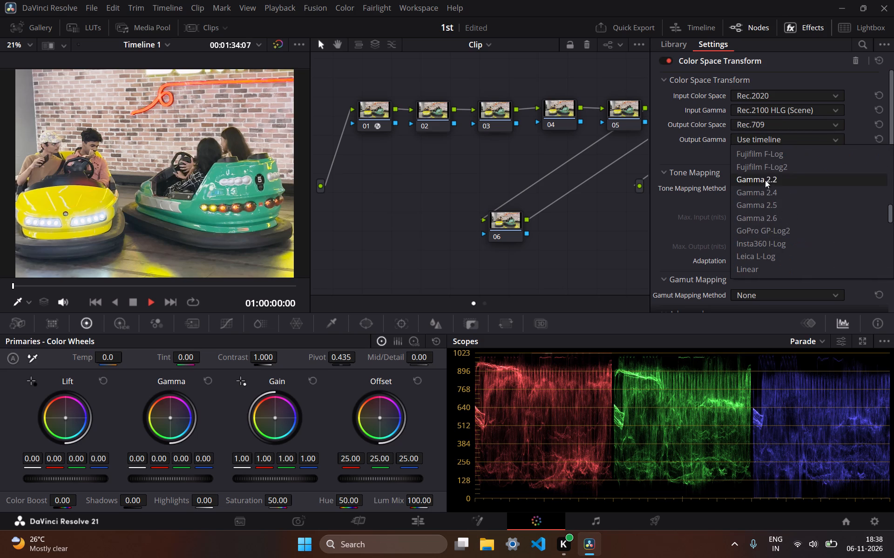
click(768, 190)
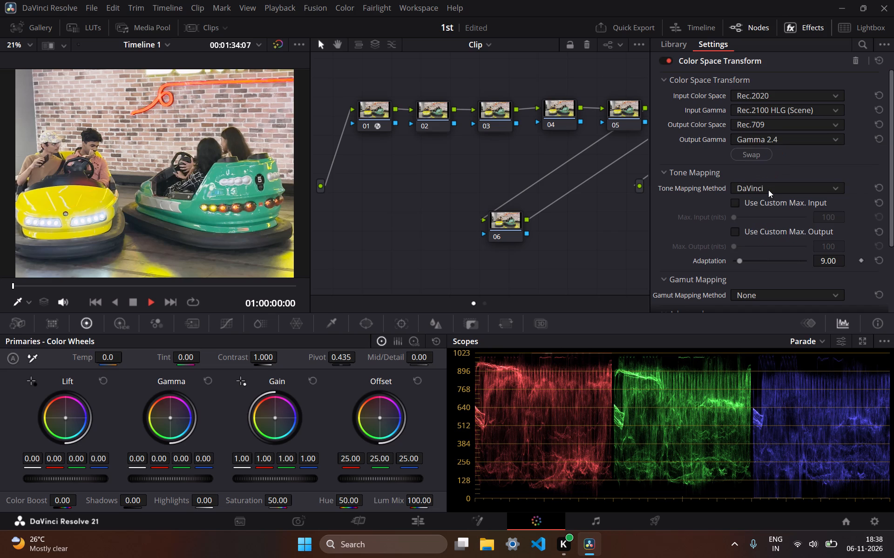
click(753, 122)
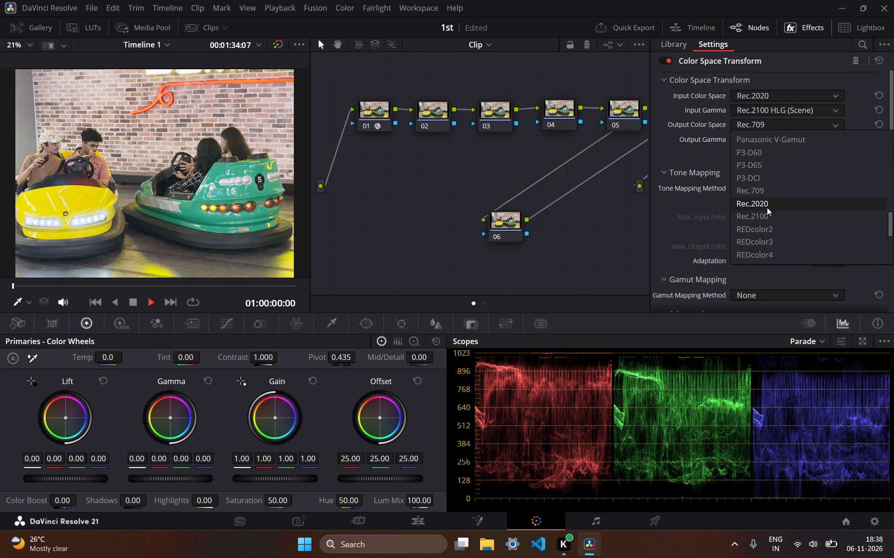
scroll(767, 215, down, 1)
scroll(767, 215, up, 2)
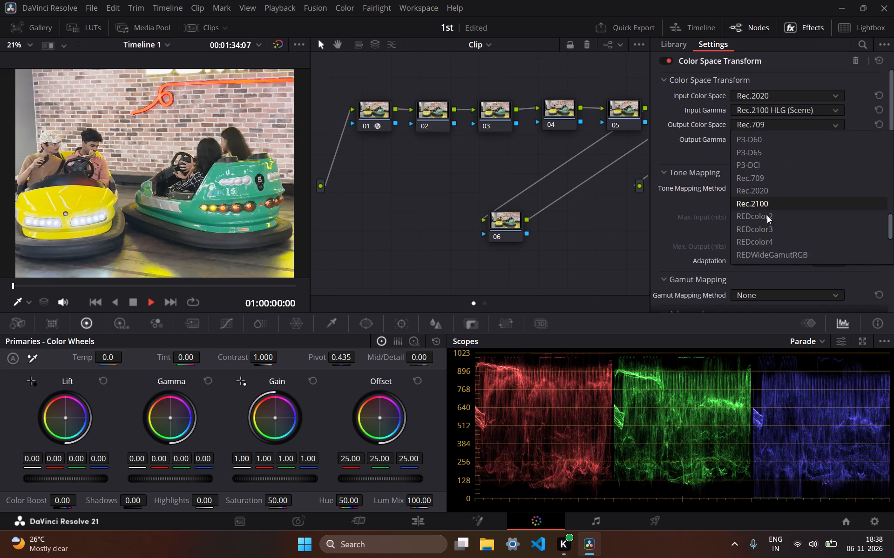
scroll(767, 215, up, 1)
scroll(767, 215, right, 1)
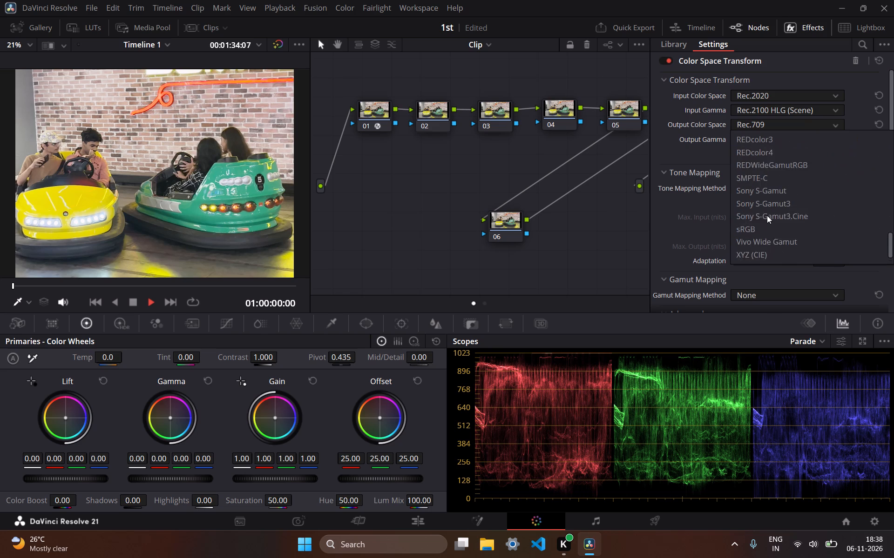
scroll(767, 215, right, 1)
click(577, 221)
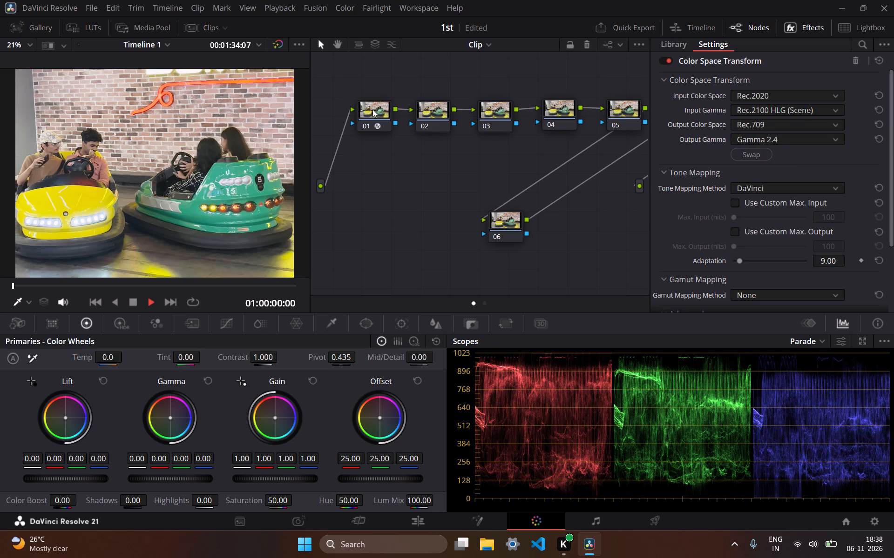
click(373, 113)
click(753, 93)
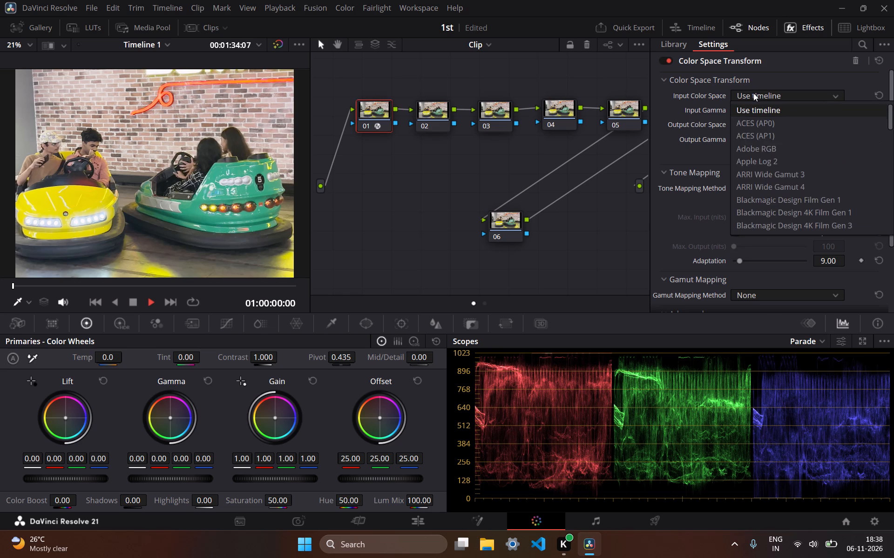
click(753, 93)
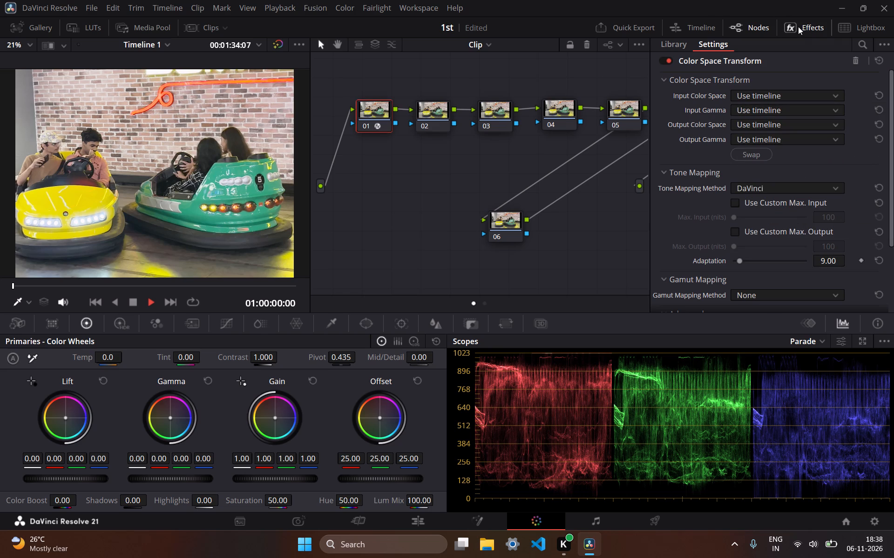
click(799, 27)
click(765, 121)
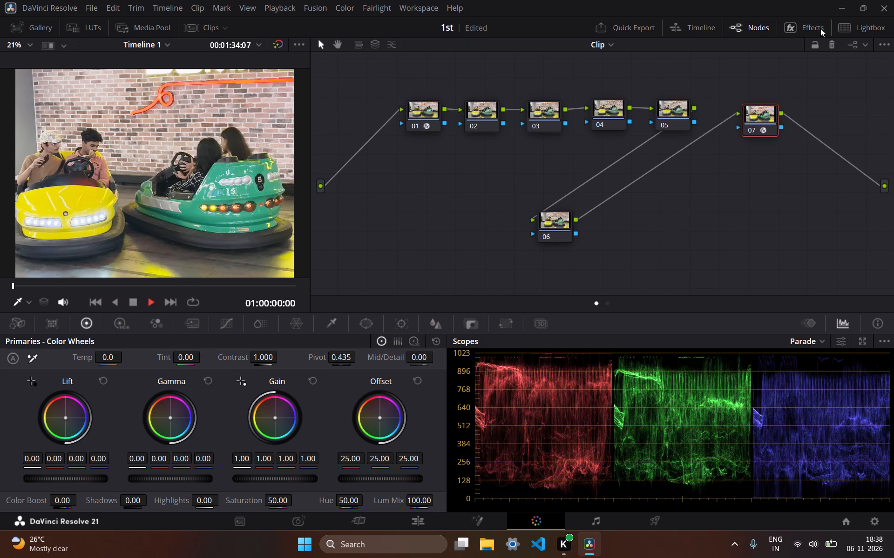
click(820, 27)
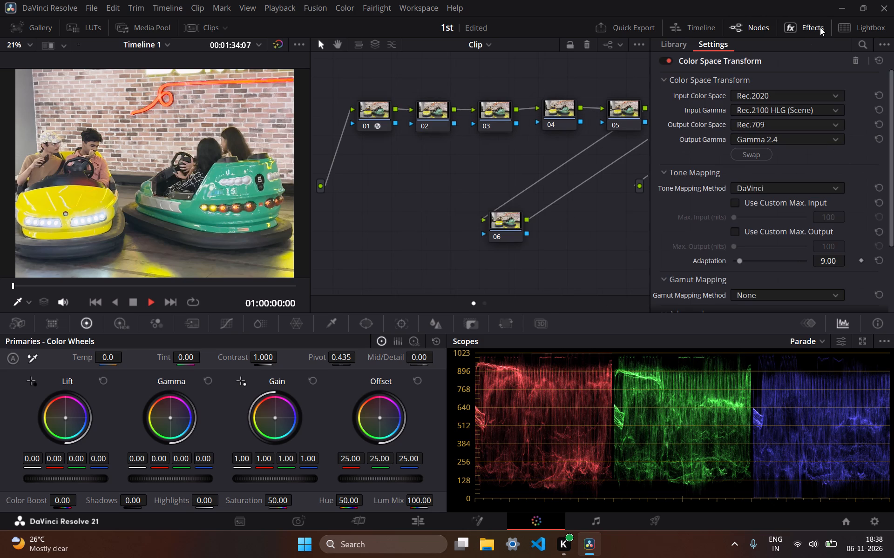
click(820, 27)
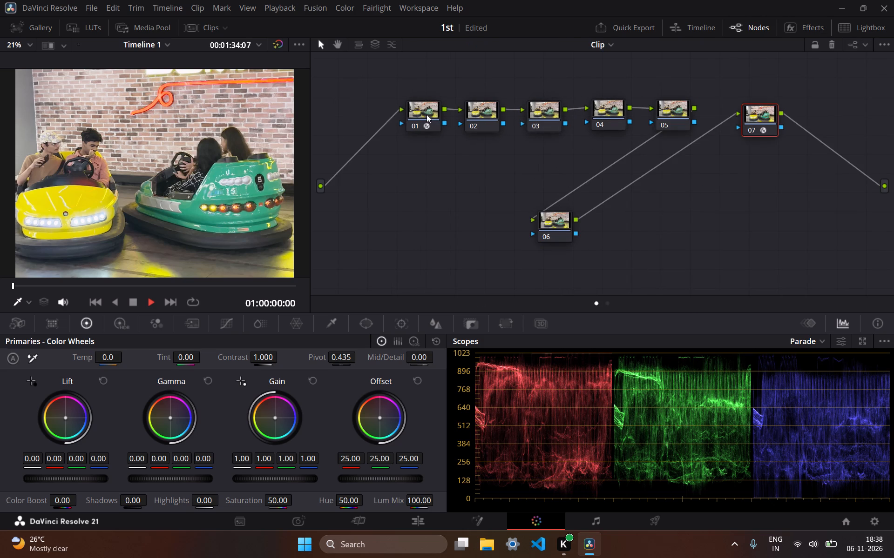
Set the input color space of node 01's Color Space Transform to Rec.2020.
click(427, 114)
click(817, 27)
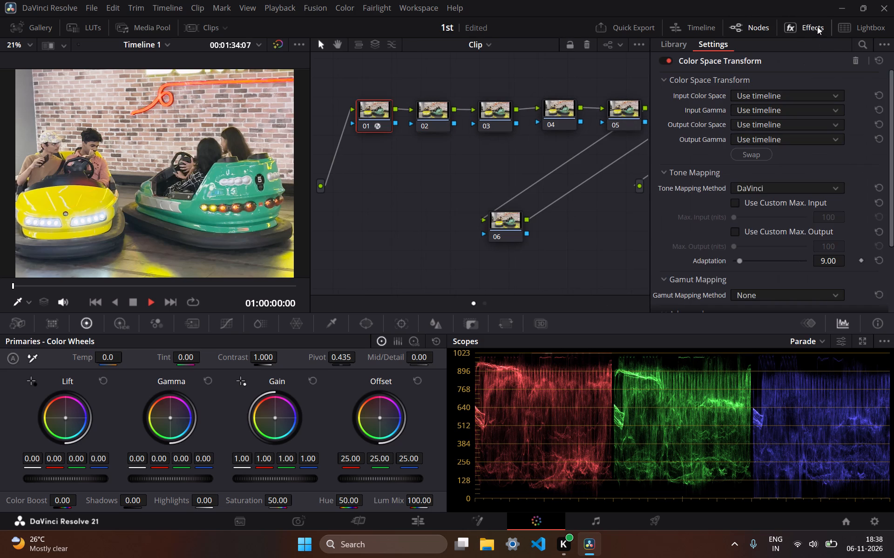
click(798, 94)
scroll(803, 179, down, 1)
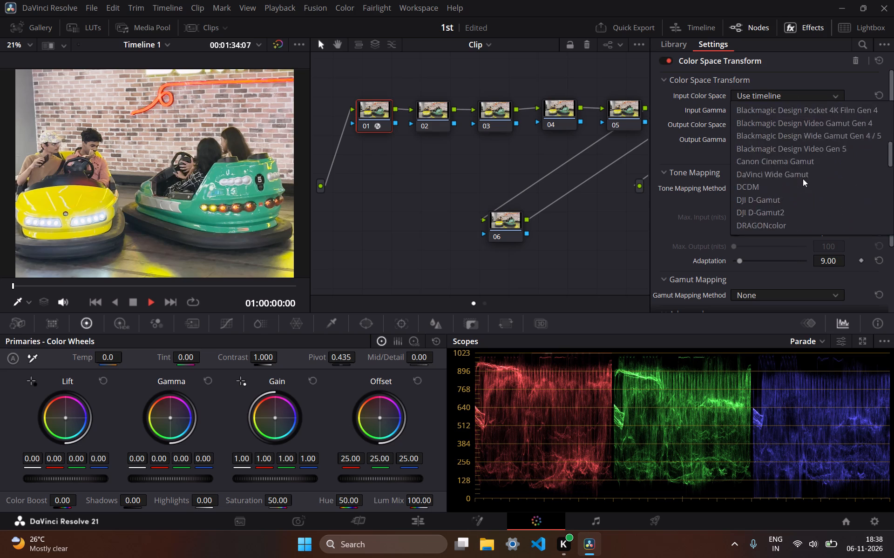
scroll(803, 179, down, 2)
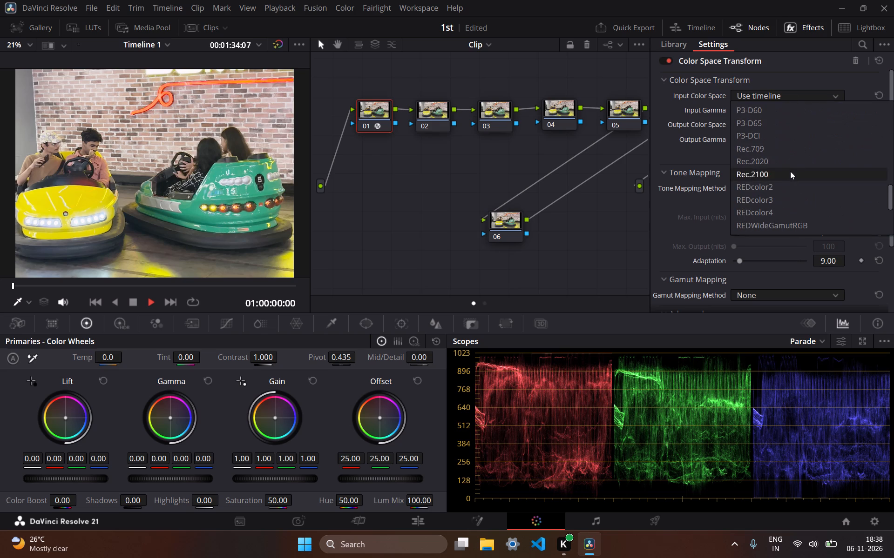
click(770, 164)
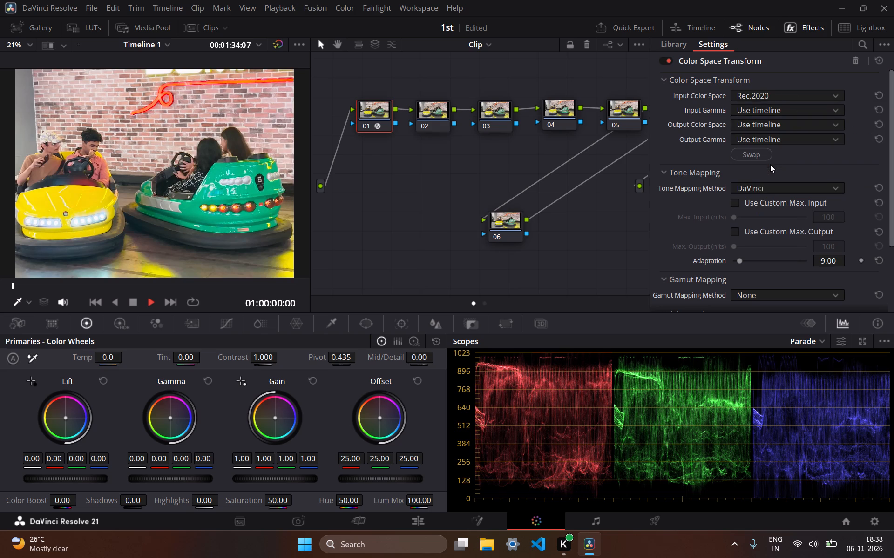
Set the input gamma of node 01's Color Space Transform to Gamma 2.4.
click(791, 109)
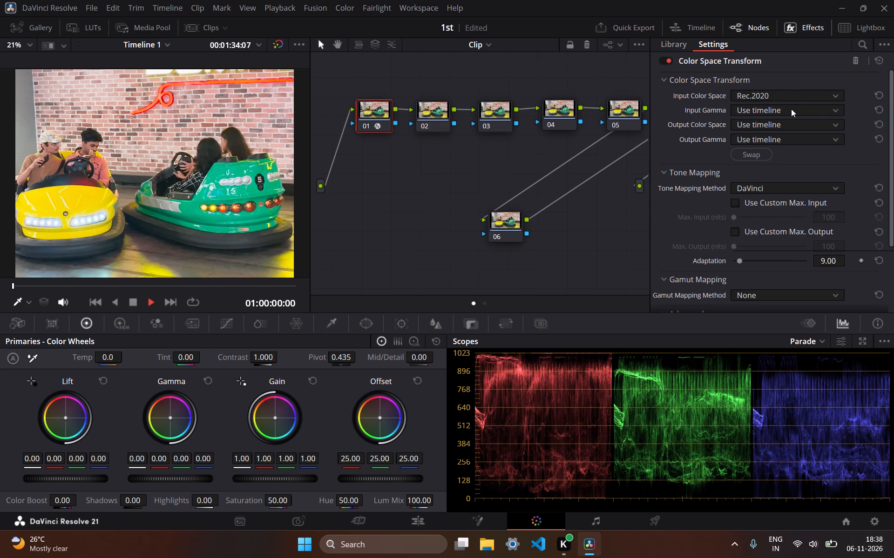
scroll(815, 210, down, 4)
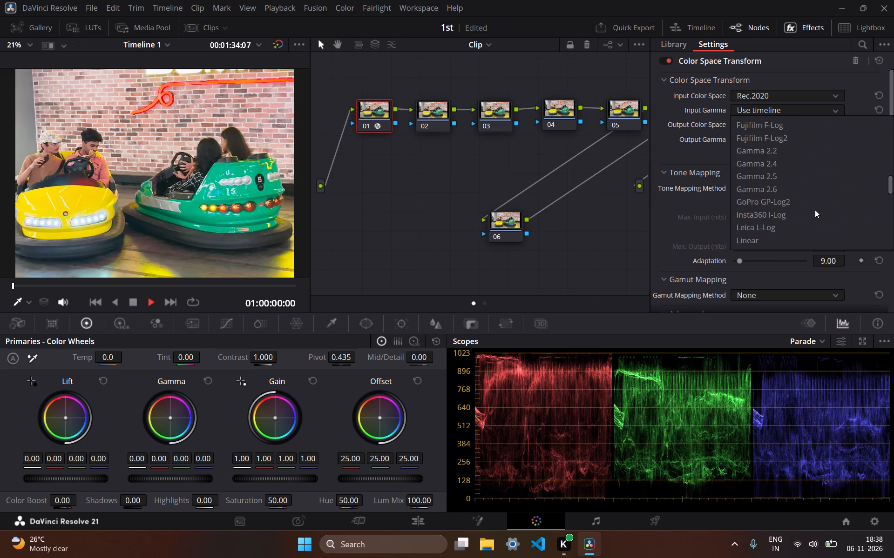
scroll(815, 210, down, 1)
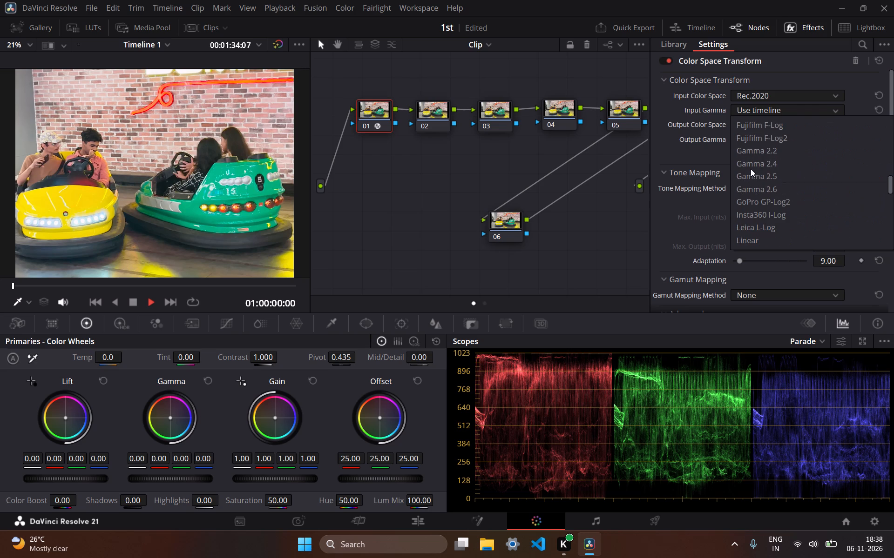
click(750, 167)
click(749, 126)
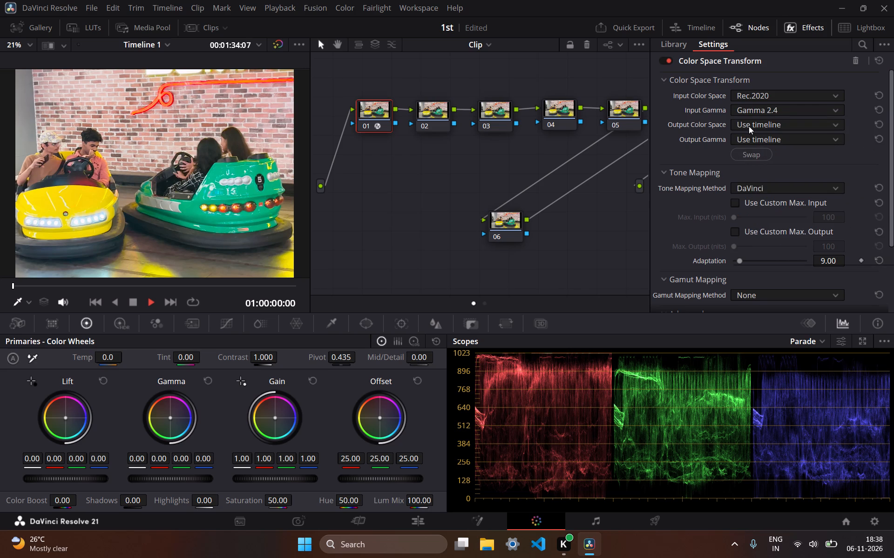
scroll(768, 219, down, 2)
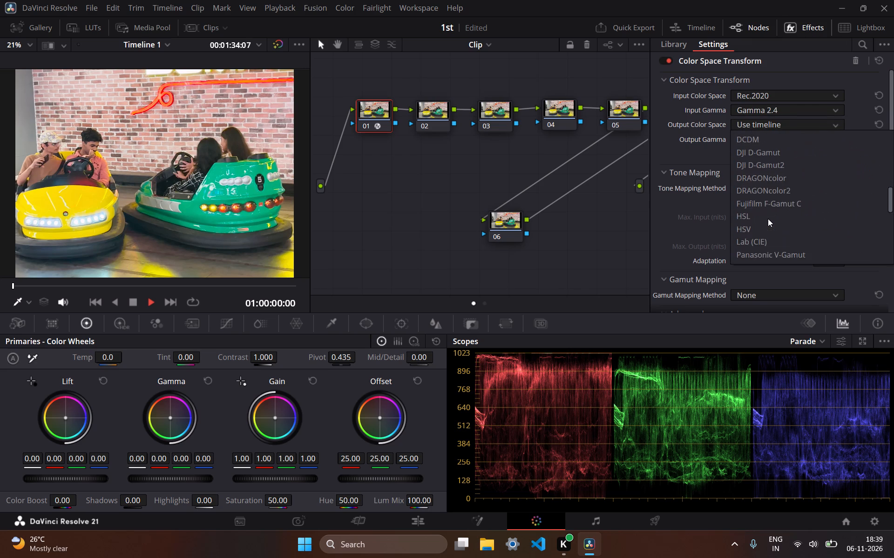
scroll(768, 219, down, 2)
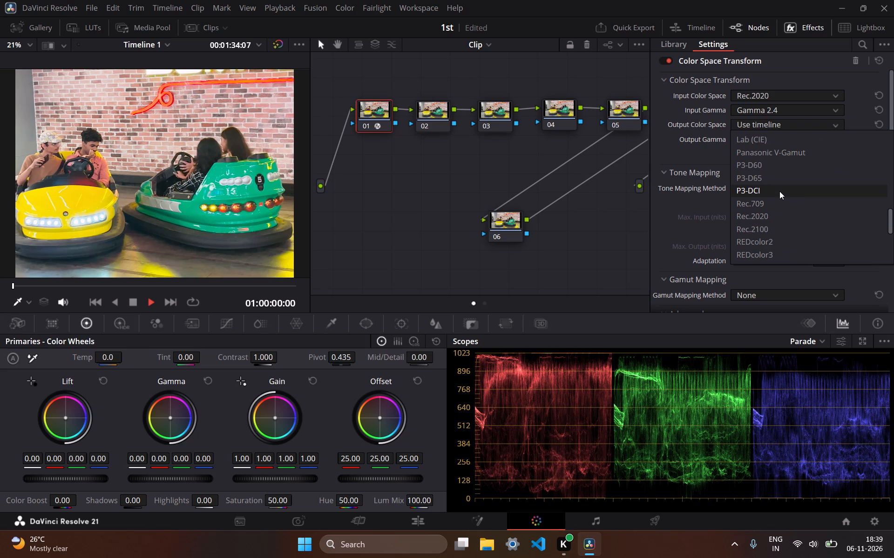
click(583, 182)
Check node 07's Color Space Transform settings and set node 01's input color space to Rec.709.
scroll(583, 182, left, 10)
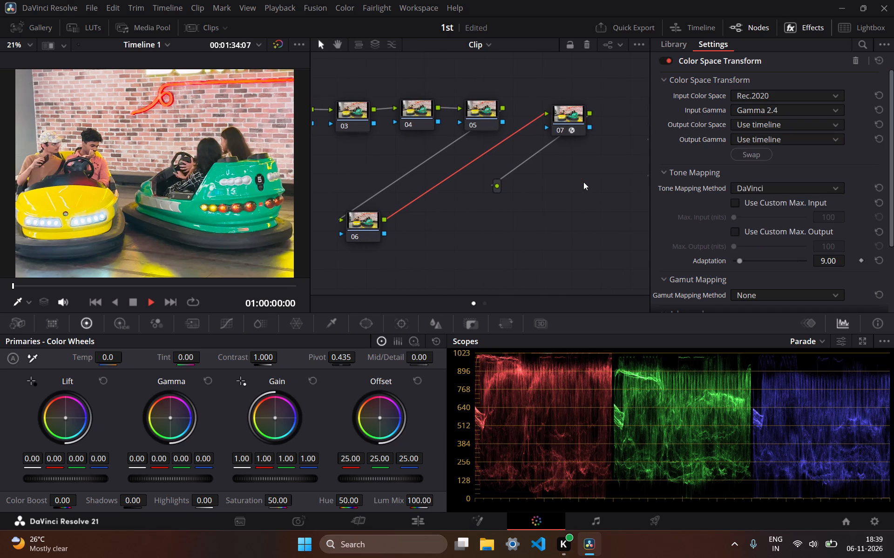
click(564, 114)
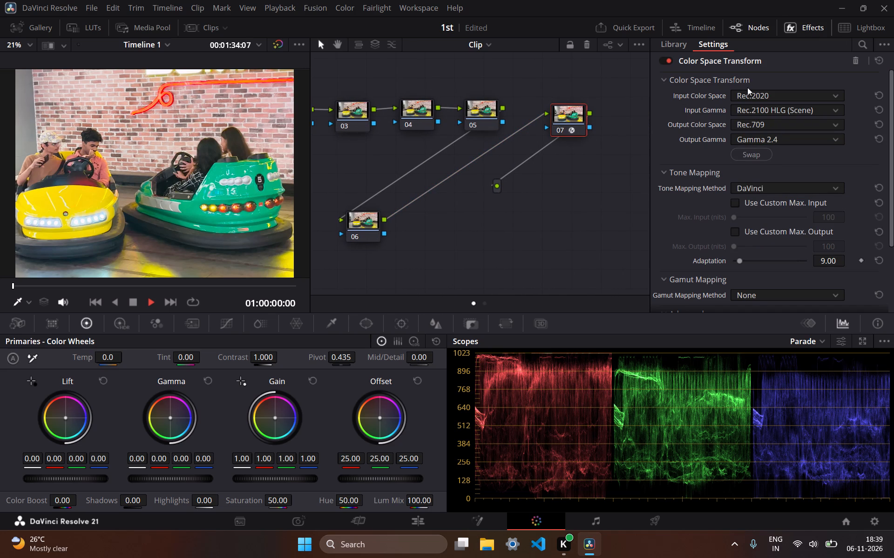
scroll(581, 220, right, 6)
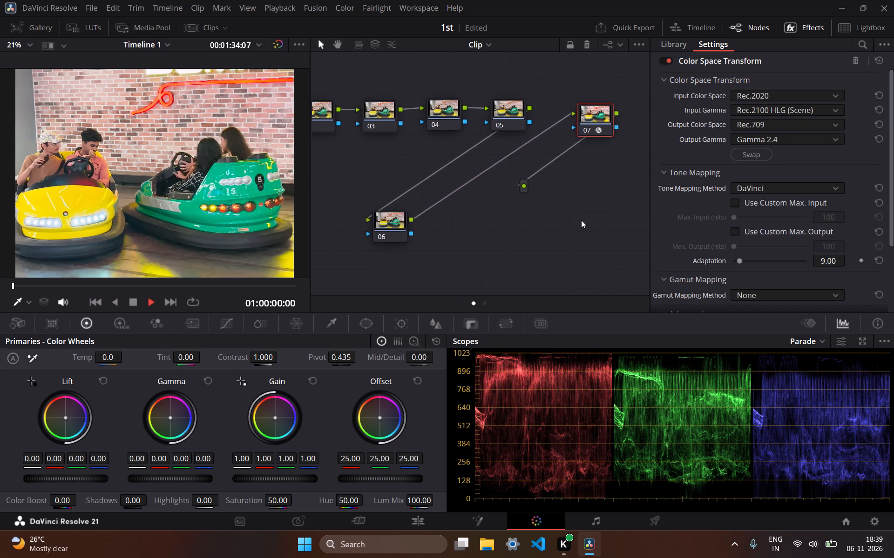
scroll(581, 220, right, 9)
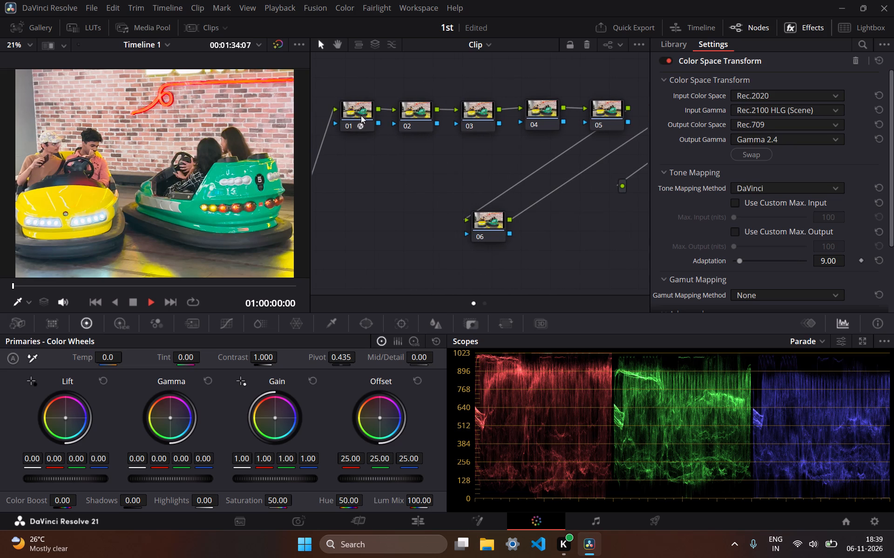
click(361, 115)
click(766, 94)
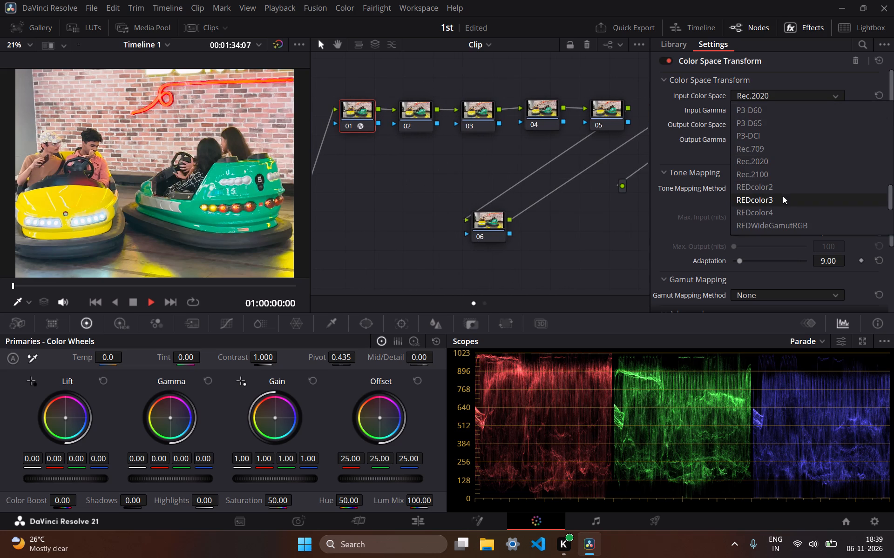
click(797, 147)
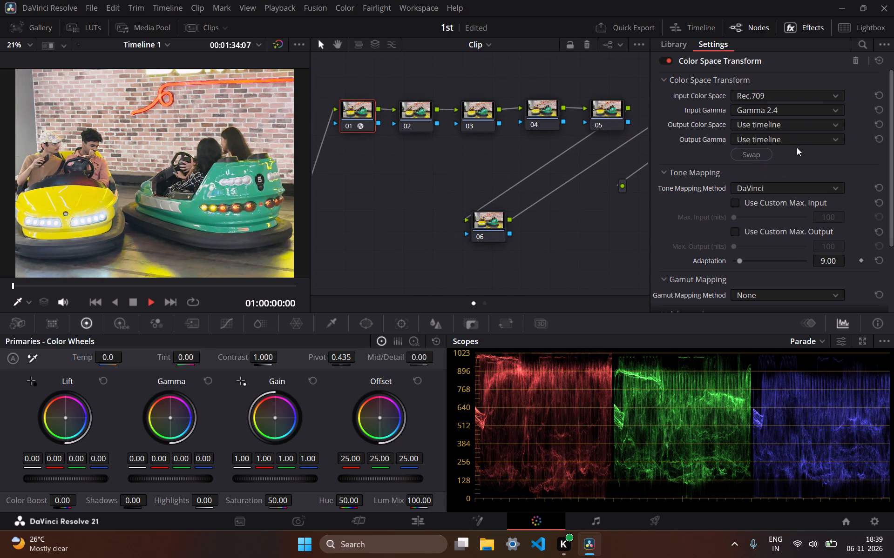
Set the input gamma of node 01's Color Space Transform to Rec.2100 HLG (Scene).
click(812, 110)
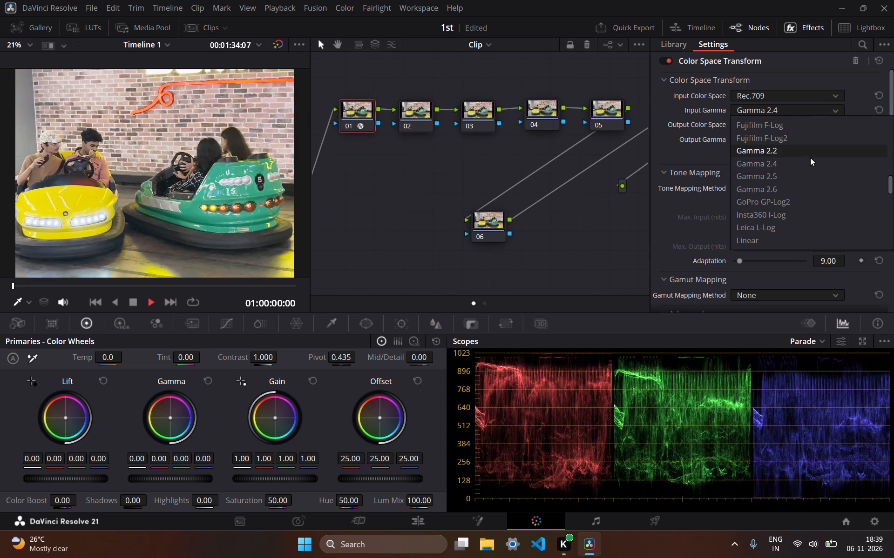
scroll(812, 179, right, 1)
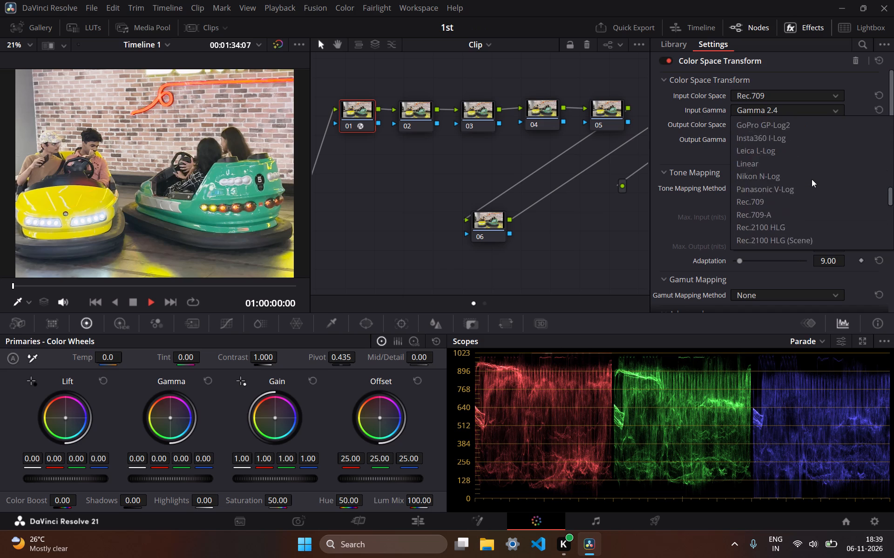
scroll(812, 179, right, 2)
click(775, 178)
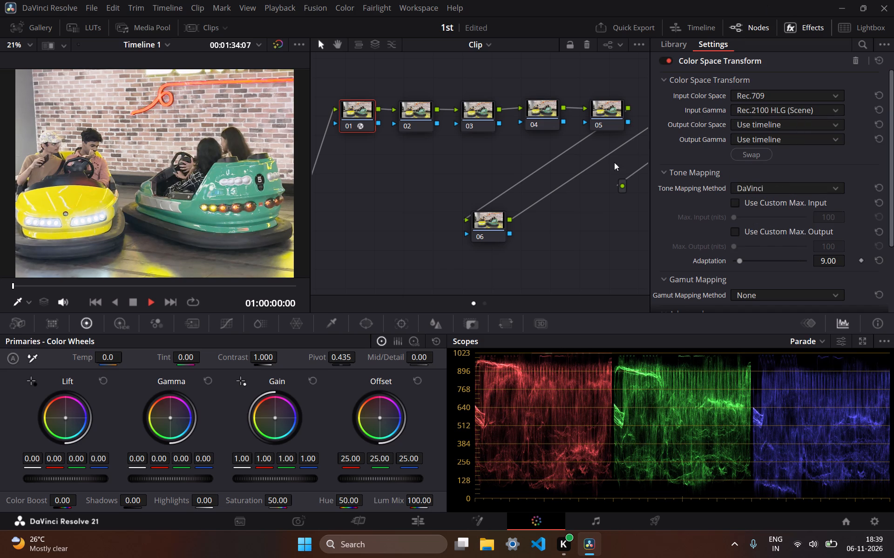
Recheck node 07's Color Space Transform settings and set node 01's input gamma to Gamma 2.4.
scroll(596, 211, left, 8)
click(620, 113)
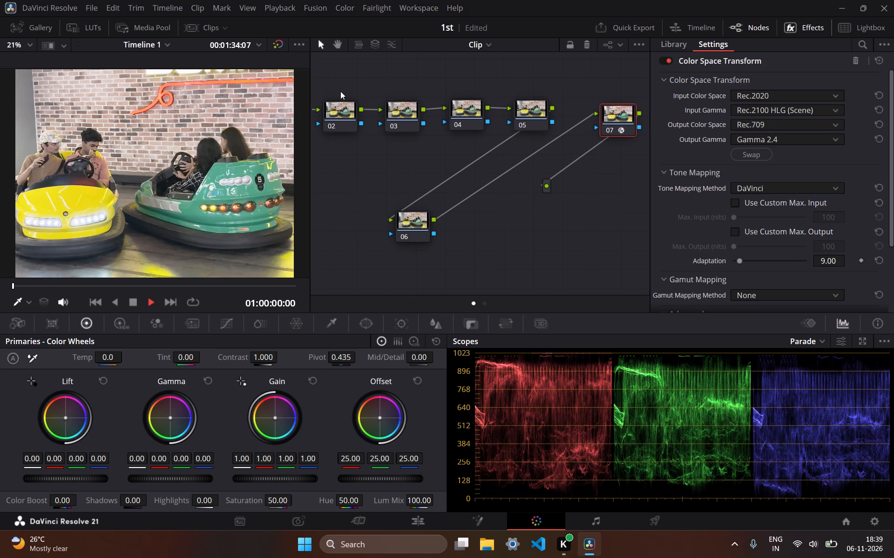
click(347, 108)
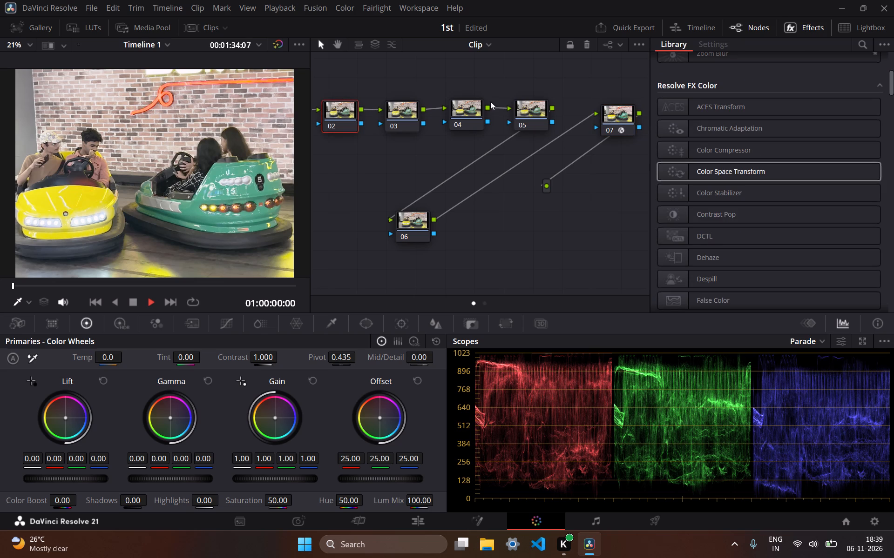
scroll(464, 186, right, 2)
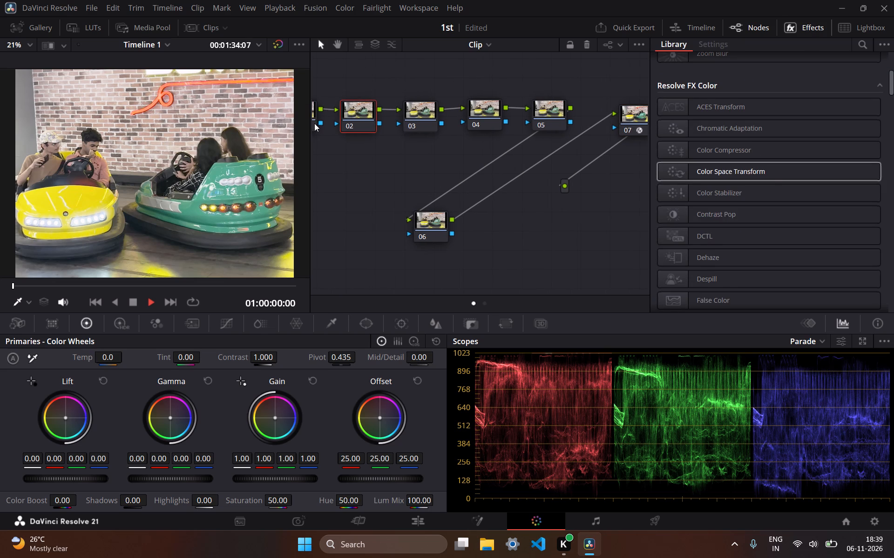
click(314, 123)
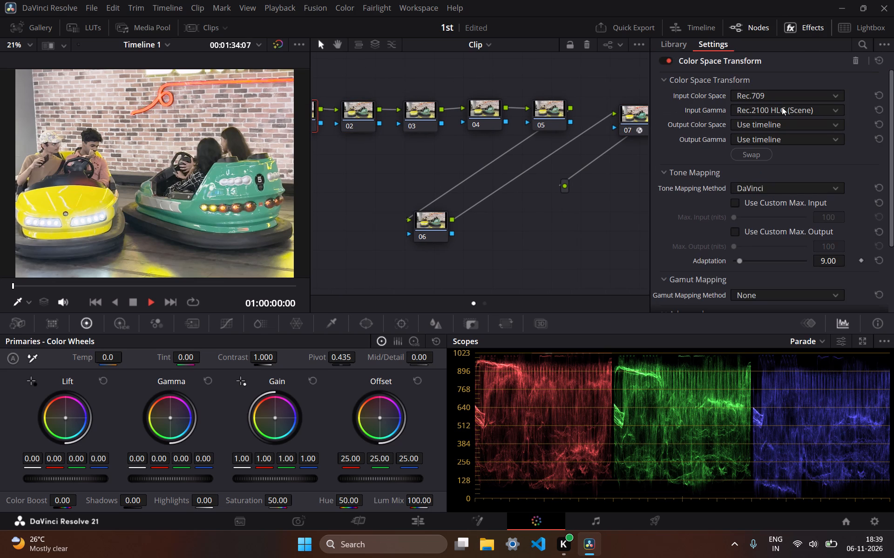
click(782, 107)
scroll(779, 159, up, 1)
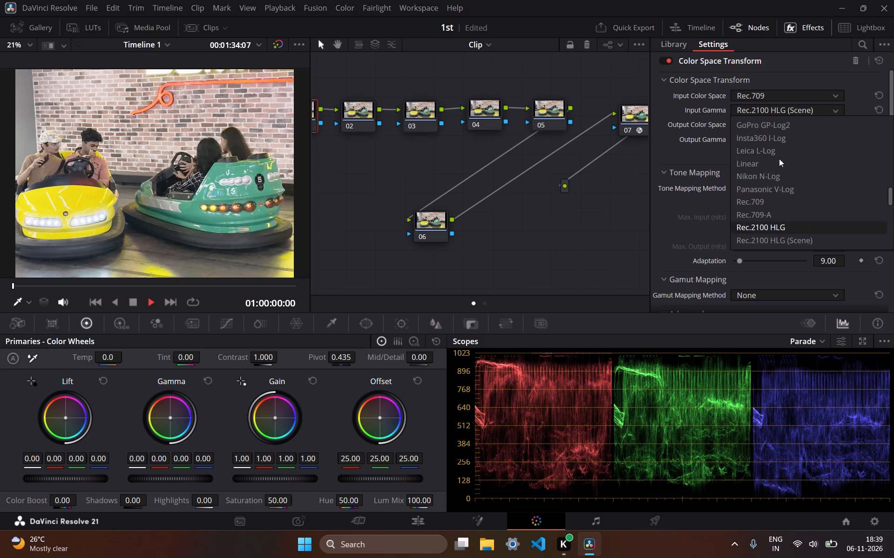
scroll(779, 159, up, 1)
click(794, 137)
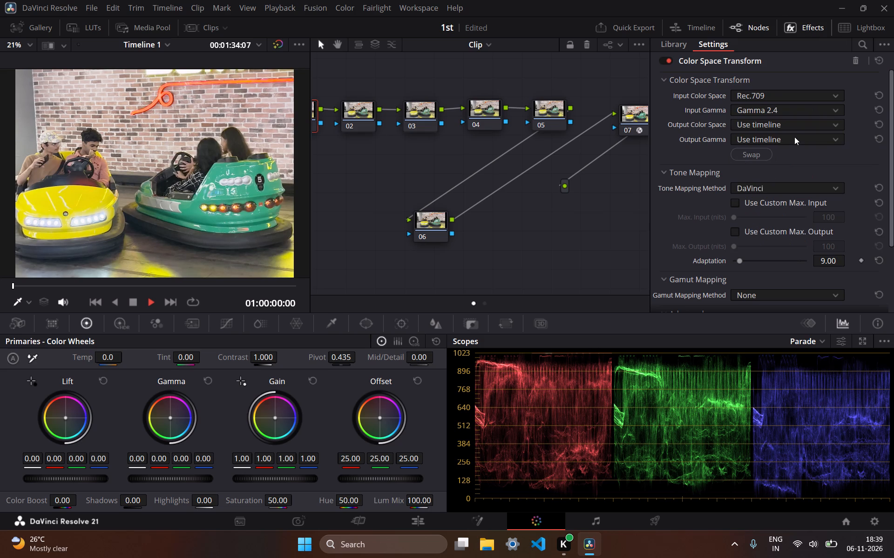
Set the output color space of node 01's Color Space Transform to Rec.709.
click(773, 126)
scroll(779, 202, down, 1)
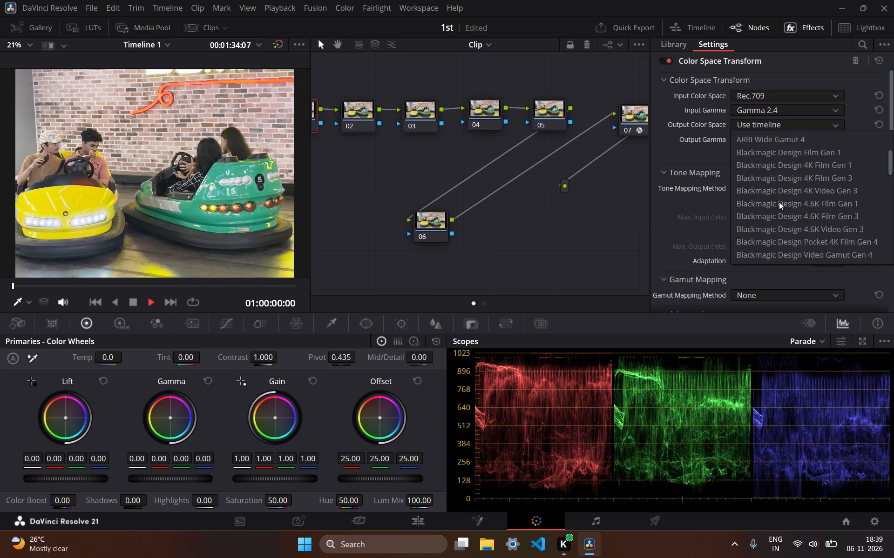
scroll(779, 202, down, 3)
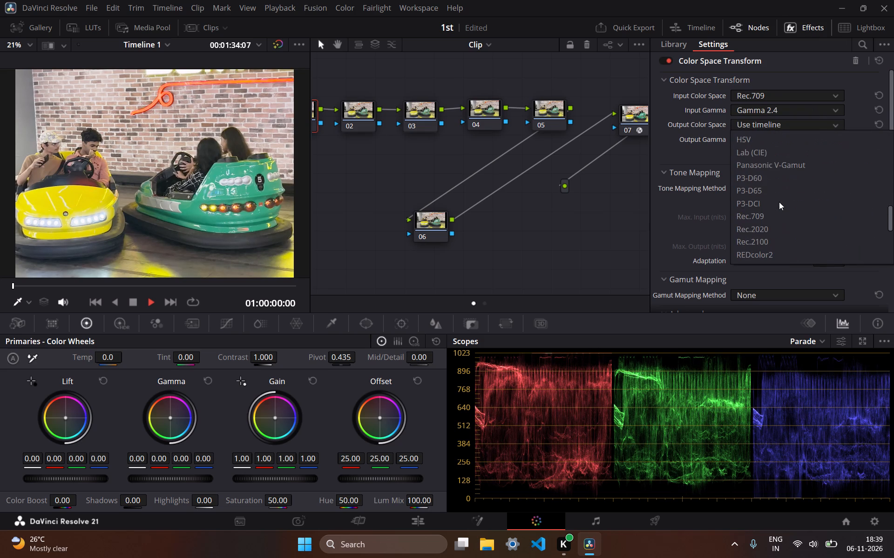
click(776, 214)
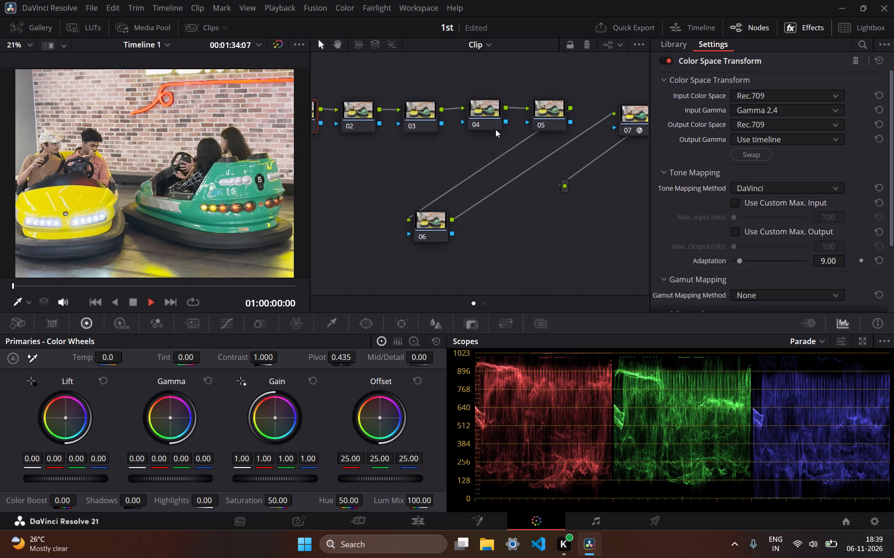
Check node 07's Color Space Transform, and set node 01's output color space to Rec.2020 and output gamma to Rec.2100 HLG (Scene).
click(628, 119)
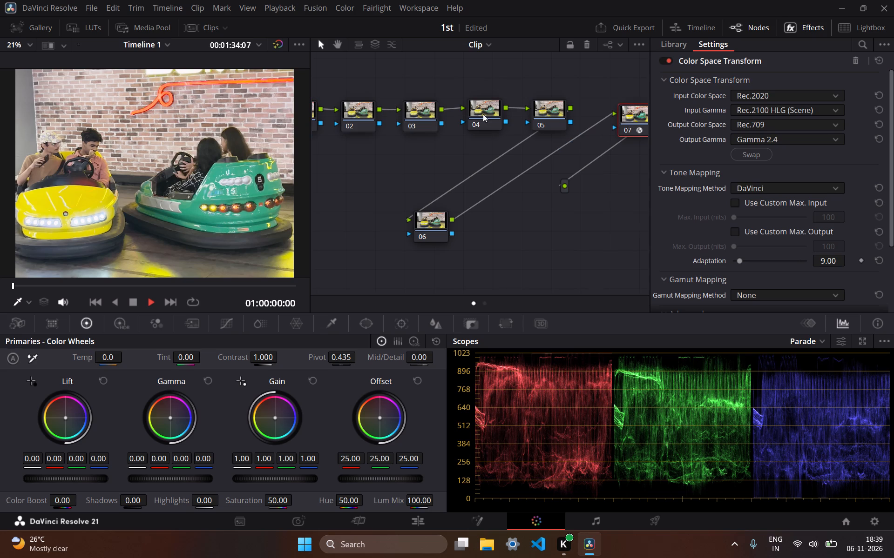
click(315, 125)
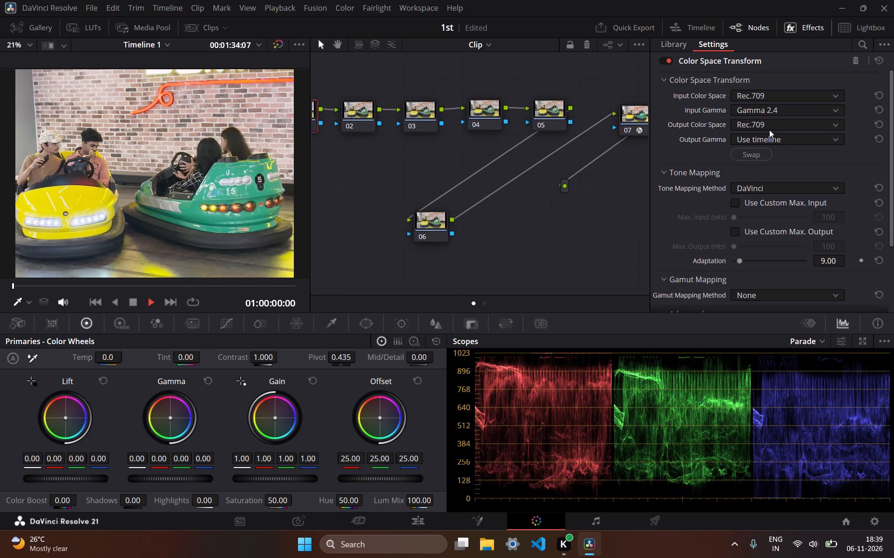
click(769, 129)
click(780, 228)
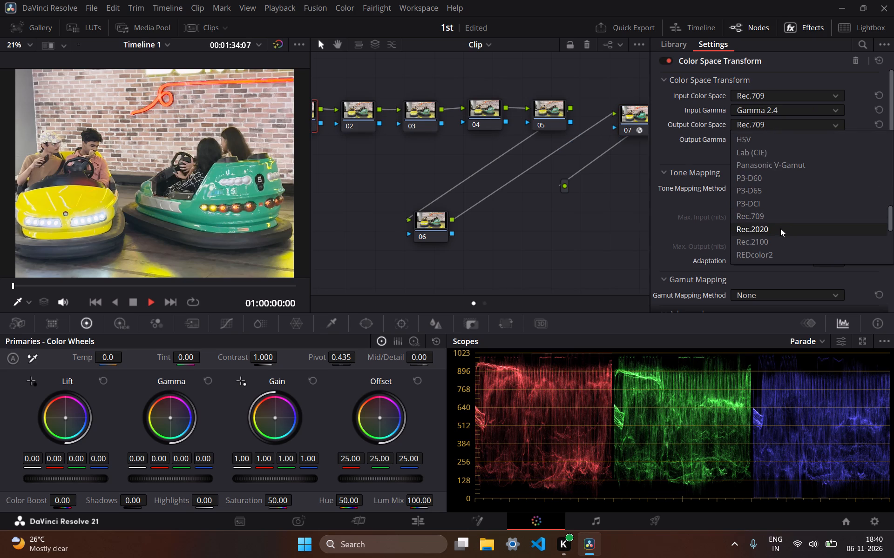
click(795, 141)
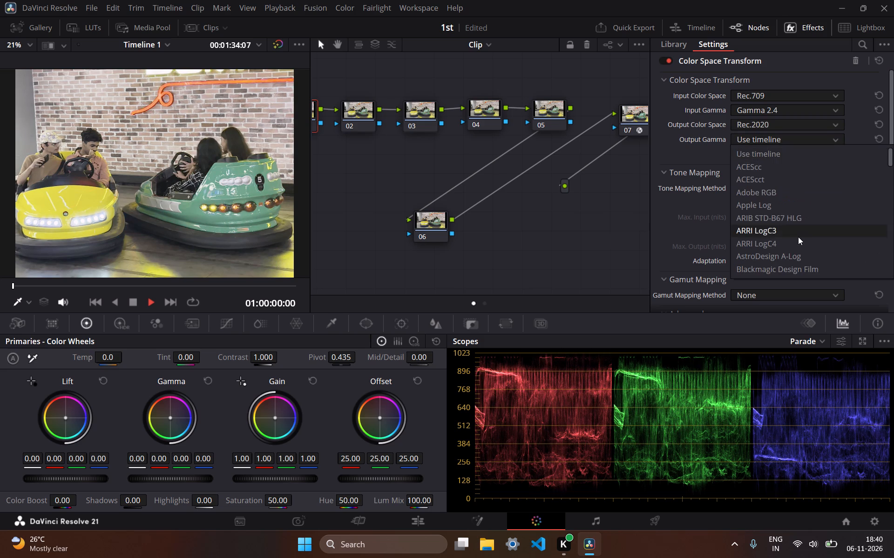
scroll(798, 237, down, 3)
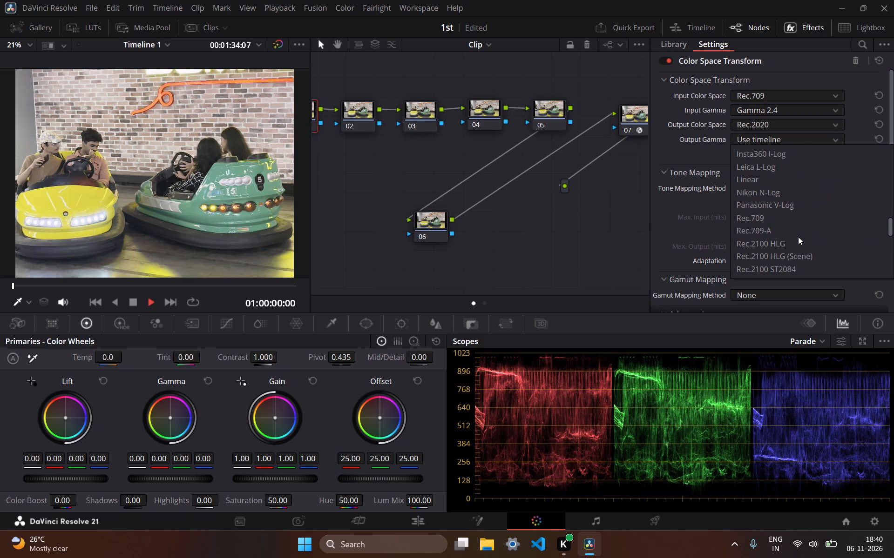
scroll(798, 237, down, 1)
click(790, 254)
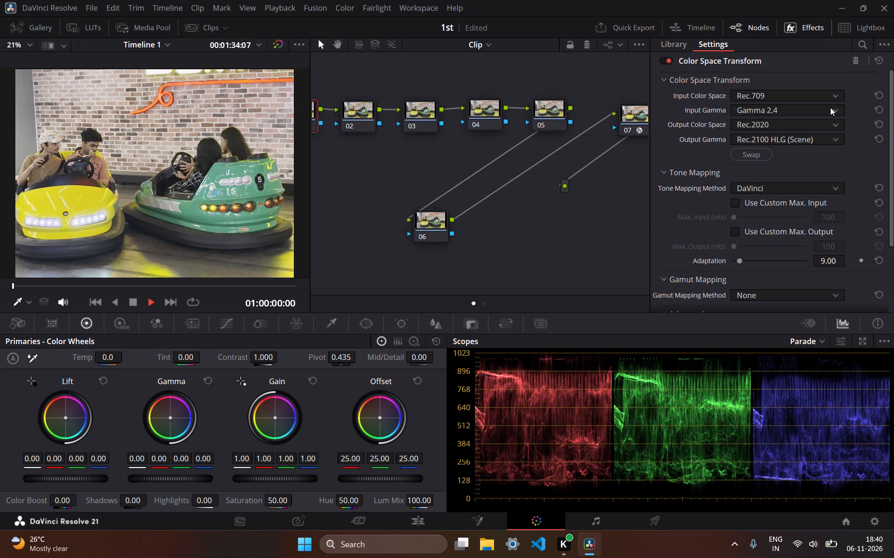
click(802, 29)
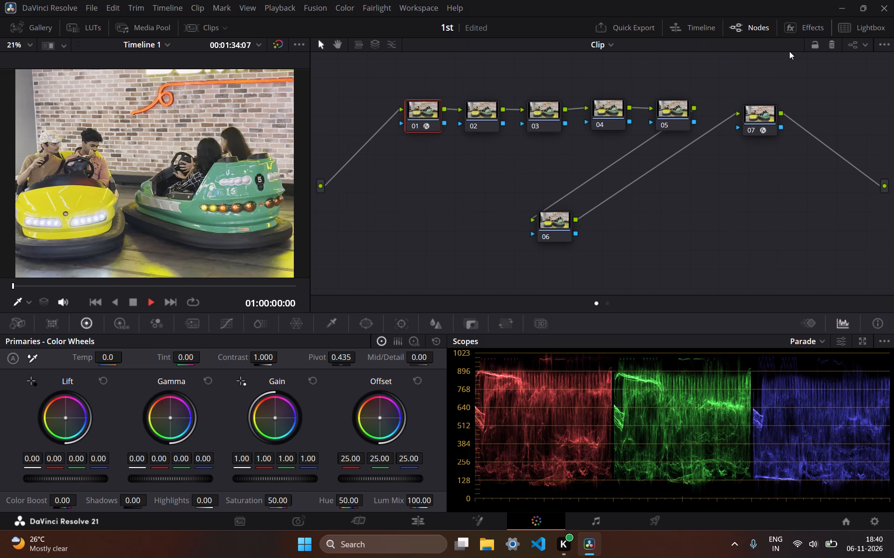
Toggle node 01 off and on to compare the image with and without its Color Space Transform.
key(shift+d)
key(shift+d)
key(ctrl+d)
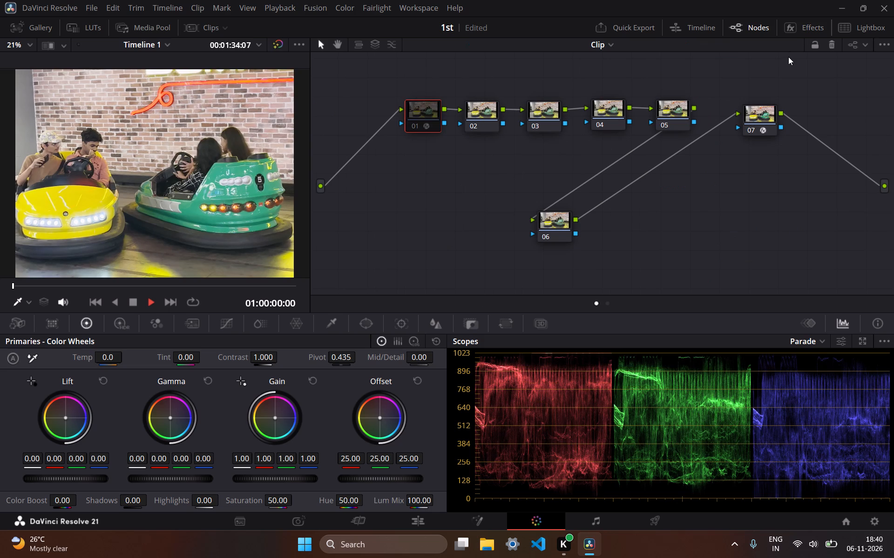
key(ctrl+d)
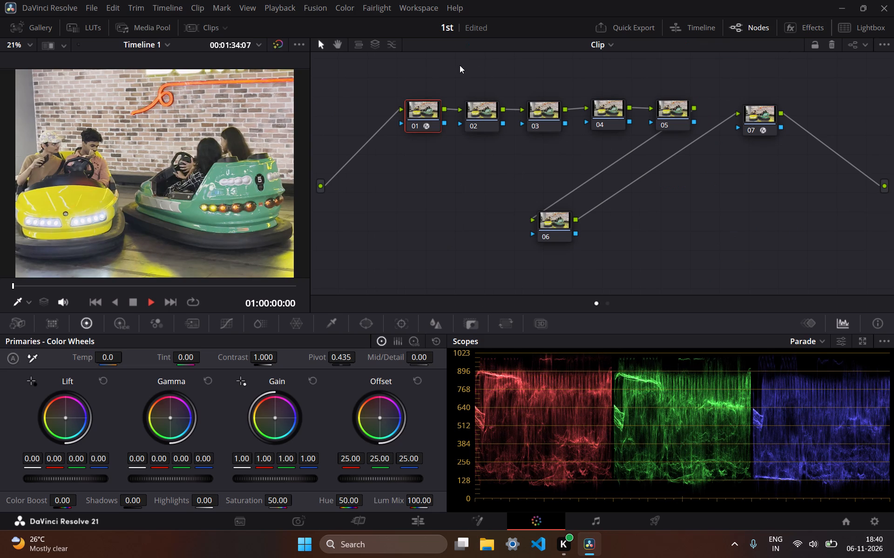
drag(414, 73, 811, 242)
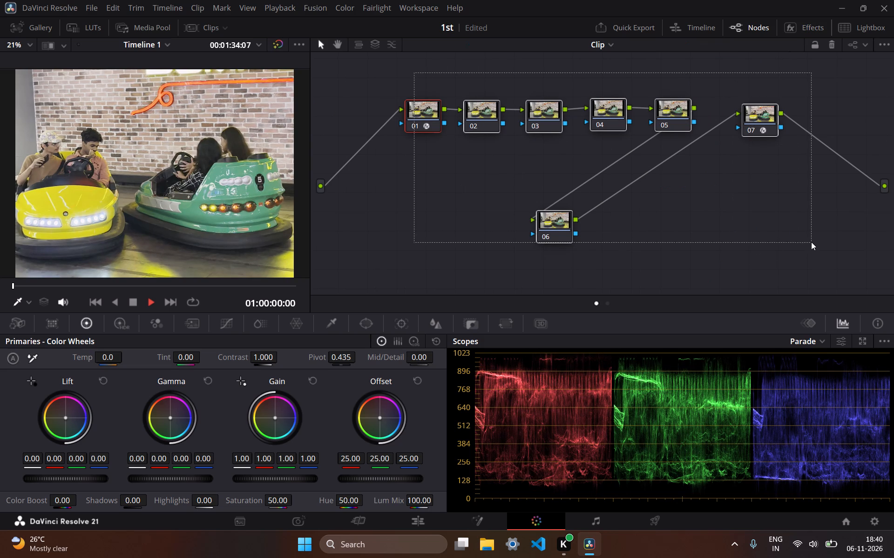
click(765, 225)
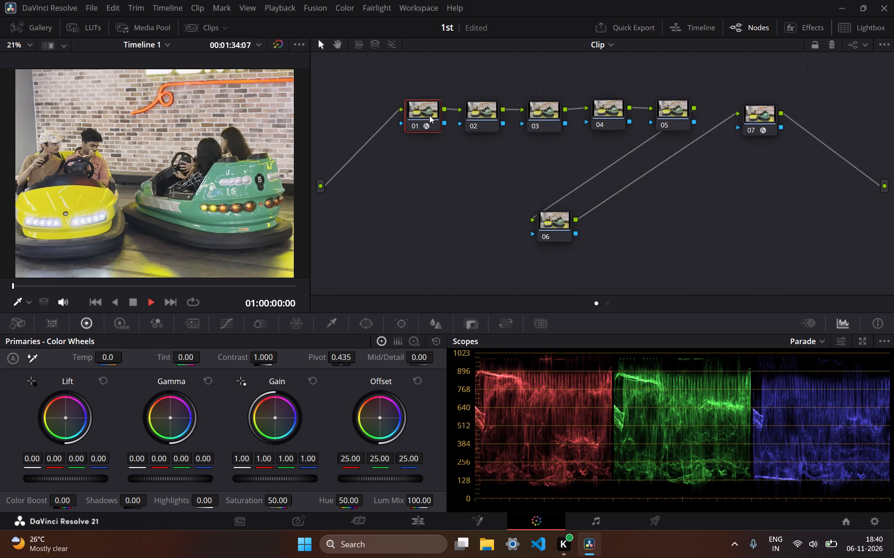
key(ctrl+d)
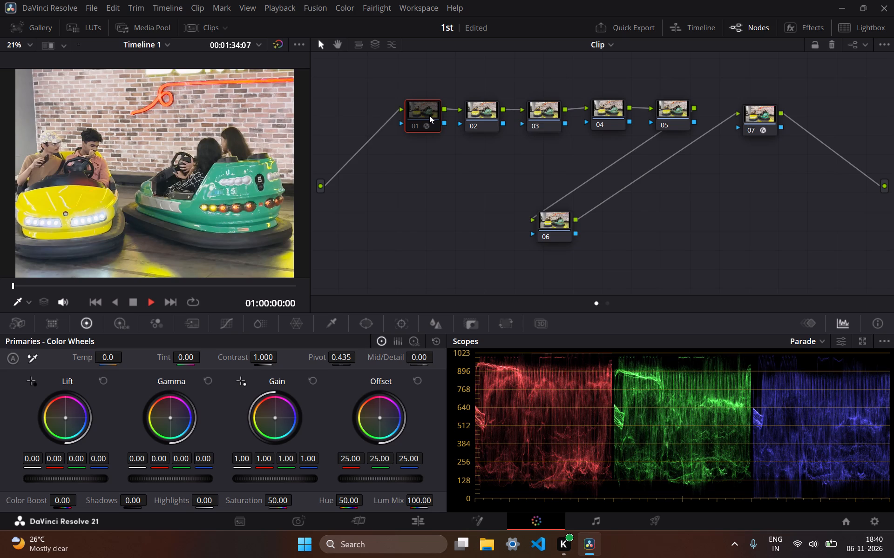
key(ctrl+d)
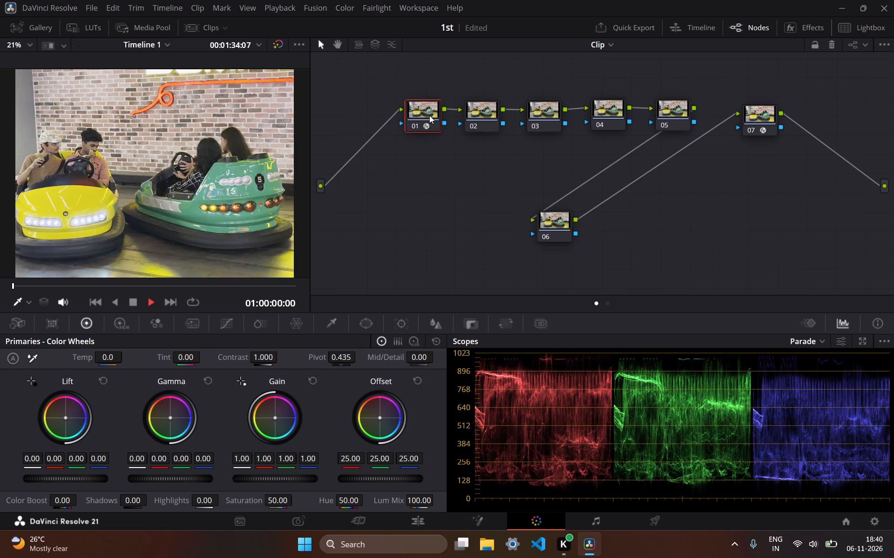
key(ctrl+d)
key(ctrl+d)
Toggle all seven nodes off and on together to compare the image with and without the full grade.
drag(386, 65, 813, 231)
key(ctrl+d)
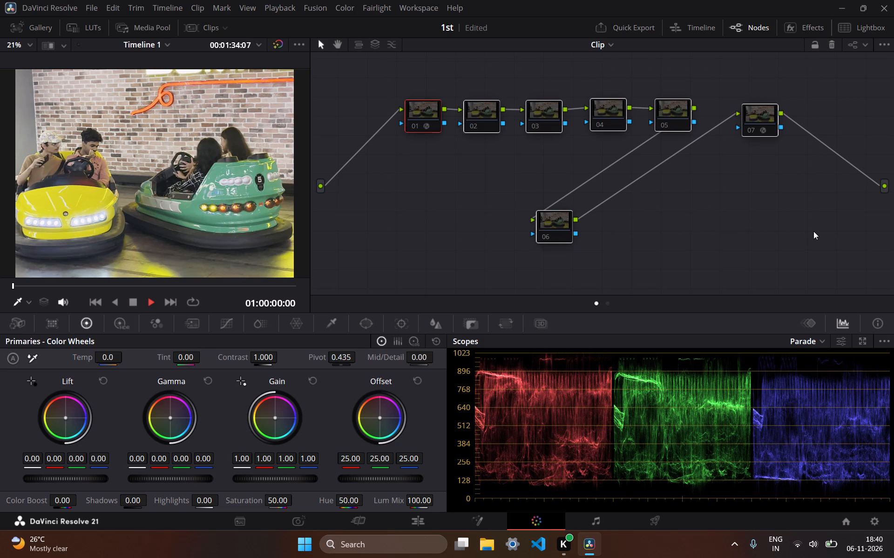
key(ctrl+d)
key(ctrl+d)
key(ctrl+d)
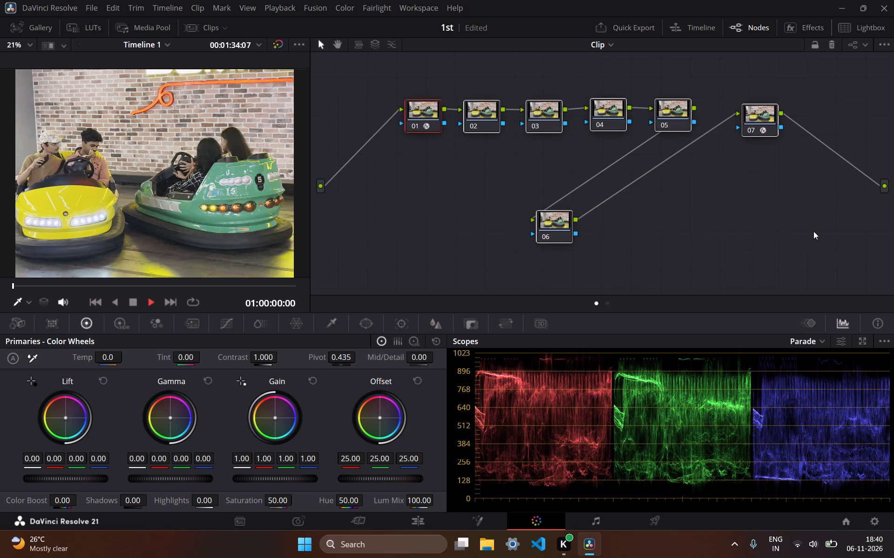
click(813, 231)
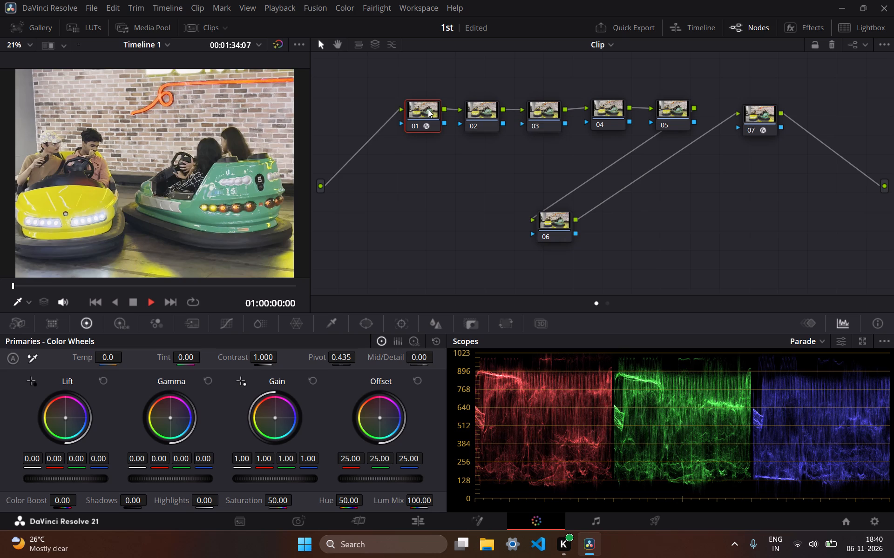
Toggle only node 01 off and on again to compare its effect on the image.
click(428, 109)
key(ctrl+d)
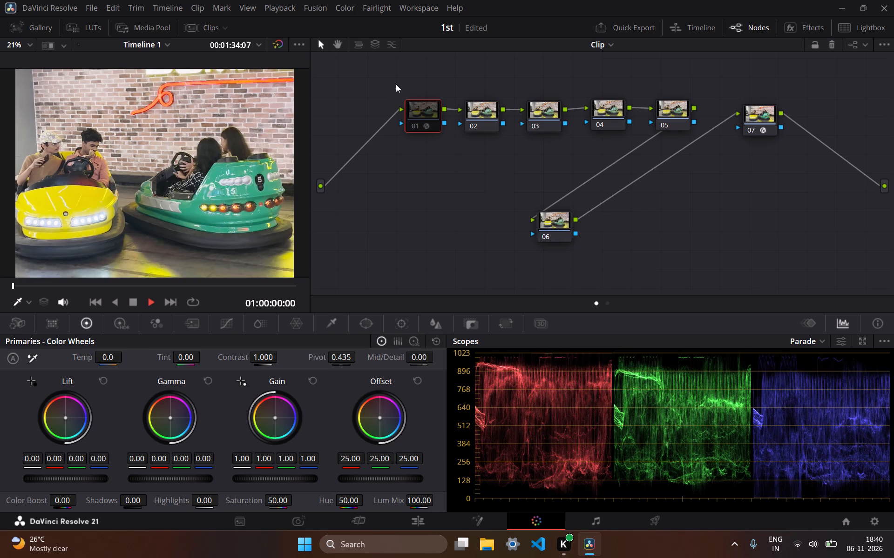
key(ctrl+d)
Toggle all seven nodes off and on repeatedly to compare the original and the transformed image, leaving them enabled.
drag(391, 78, 789, 274)
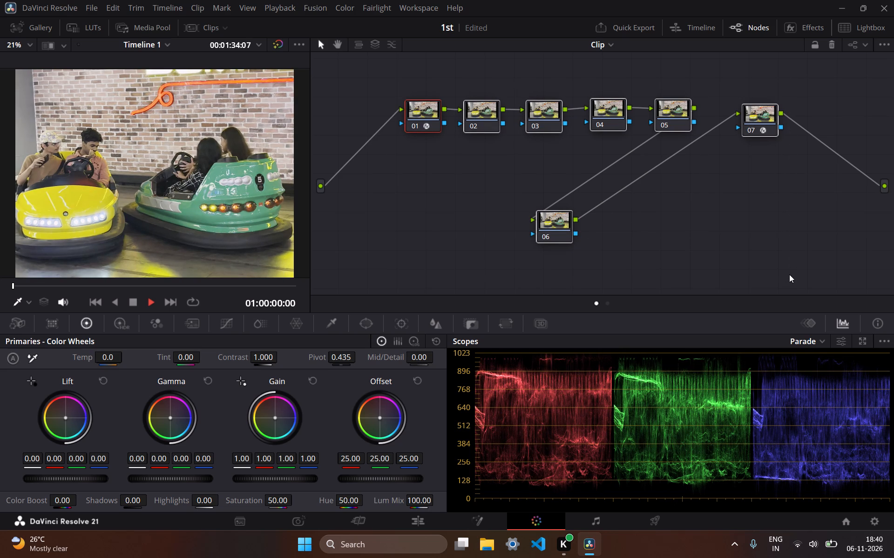
key(ctrl+d)
key(ctrl+d)
key(ctrl+d)
key(ctrl+d)
key(ctrl+d)
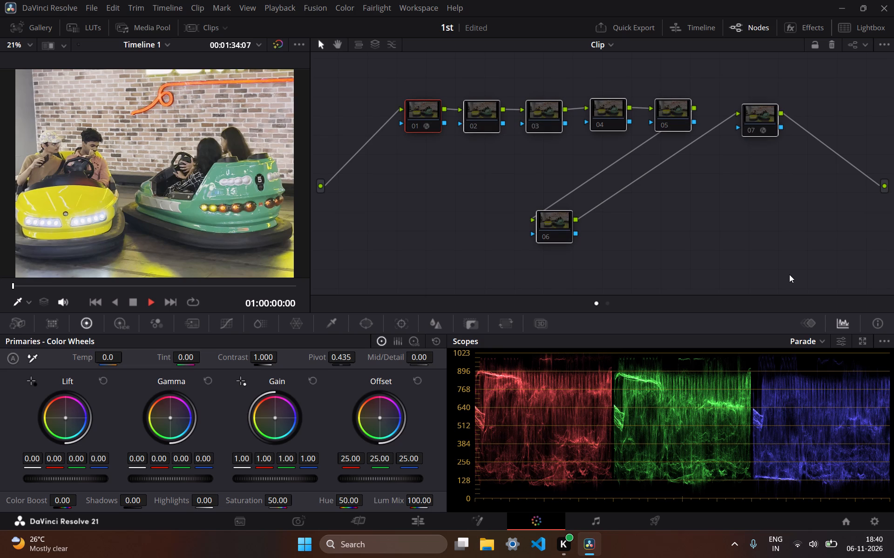
key(ctrl+d)
key(ctrl+d)
key(ctrl+d)
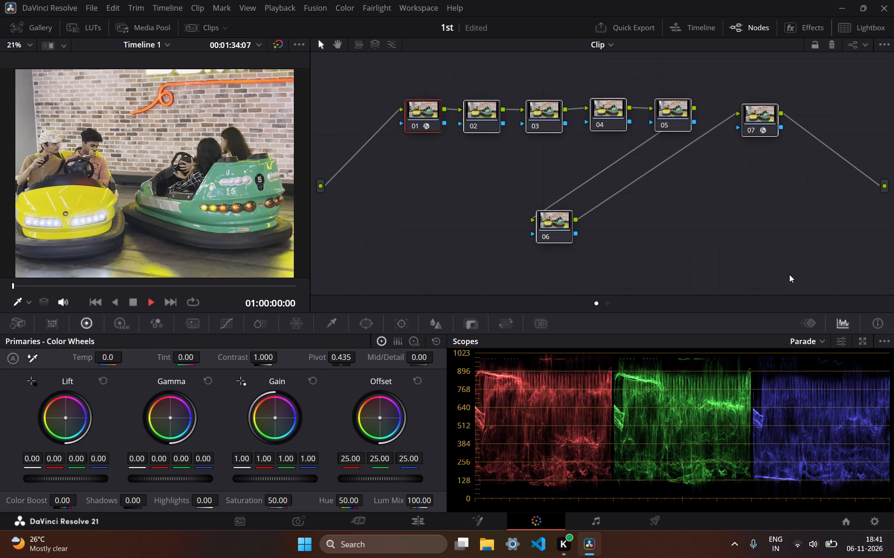
click(756, 206)
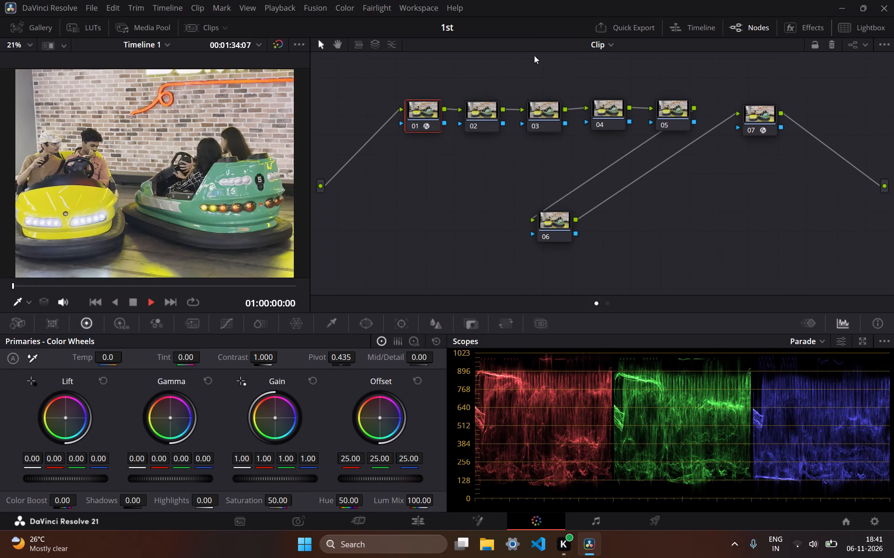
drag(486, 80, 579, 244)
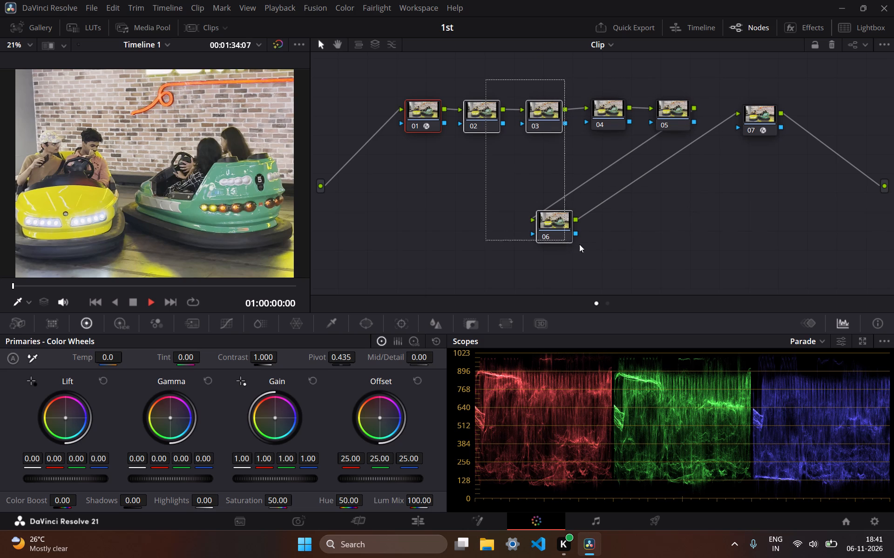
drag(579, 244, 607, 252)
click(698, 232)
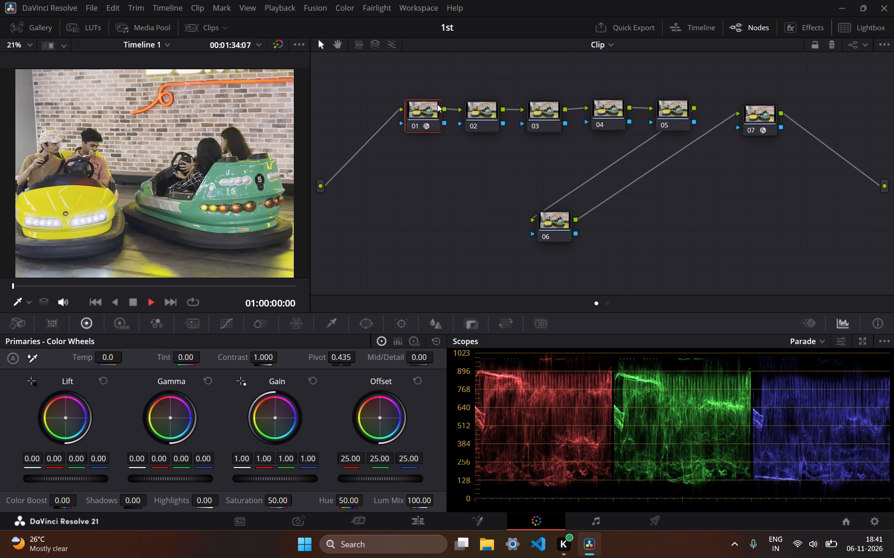
Move node 01 to the upper-left corner of the node graph and node 07 to its upper-right.
drag(431, 106, 344, 59)
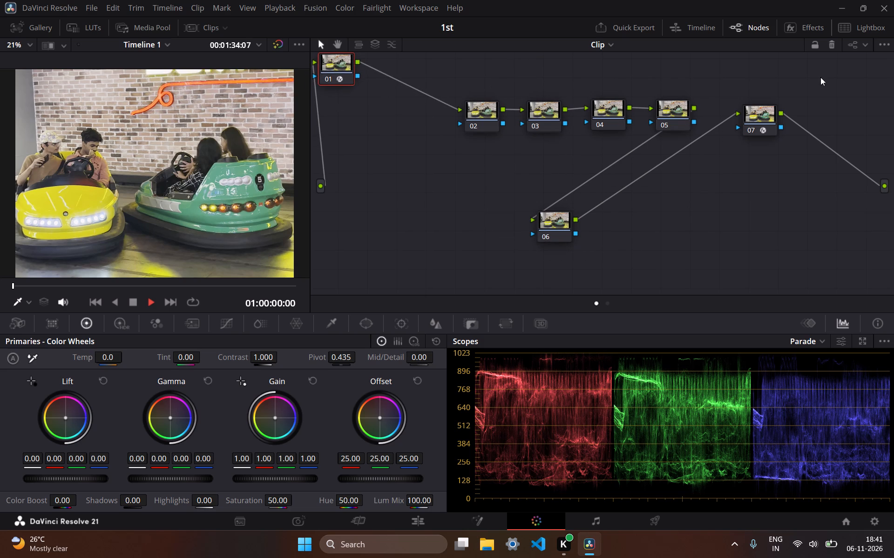
drag(759, 115, 788, 63)
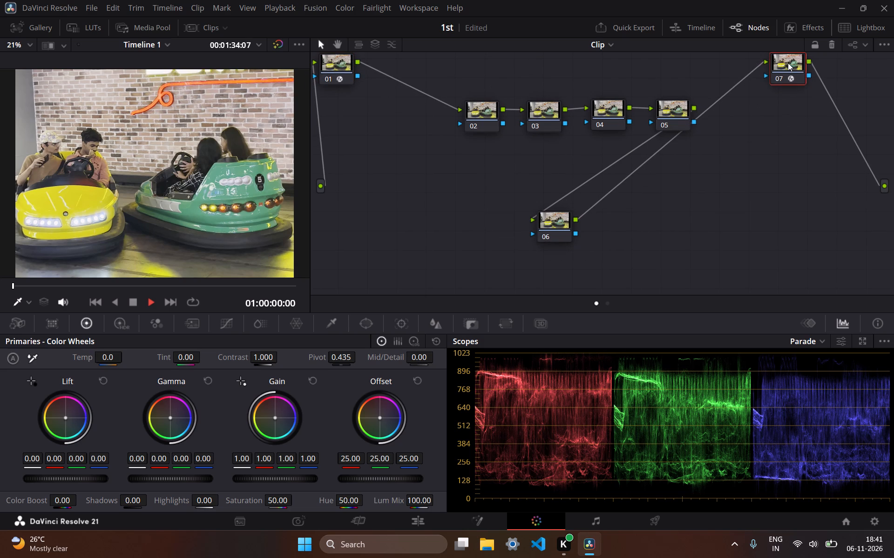
Line up nodes 02 to 06 in one horizontal row below and between nodes 01 and 07.
drag(484, 114, 395, 134)
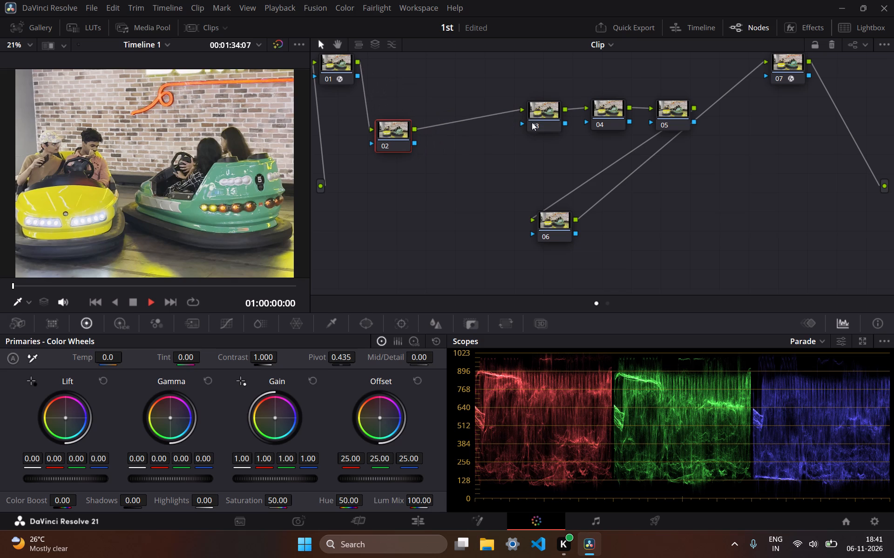
drag(549, 120, 456, 139)
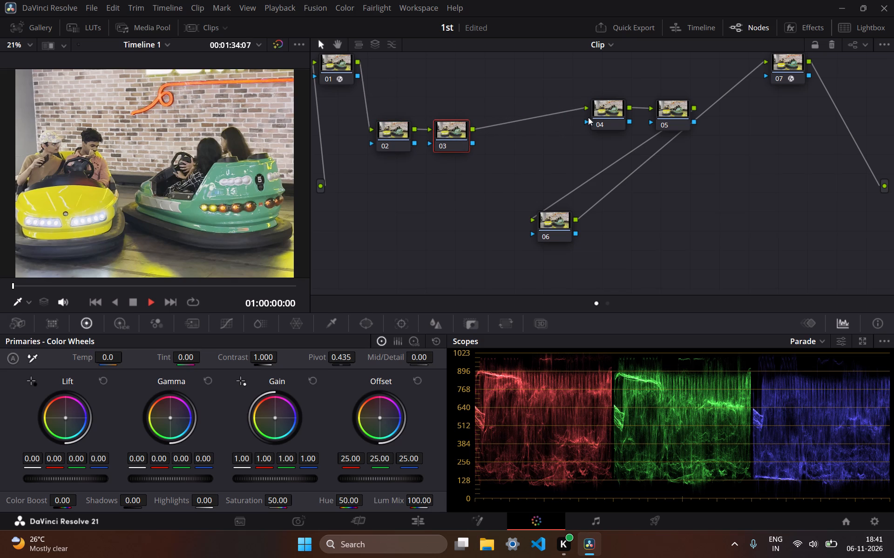
drag(608, 113, 512, 137)
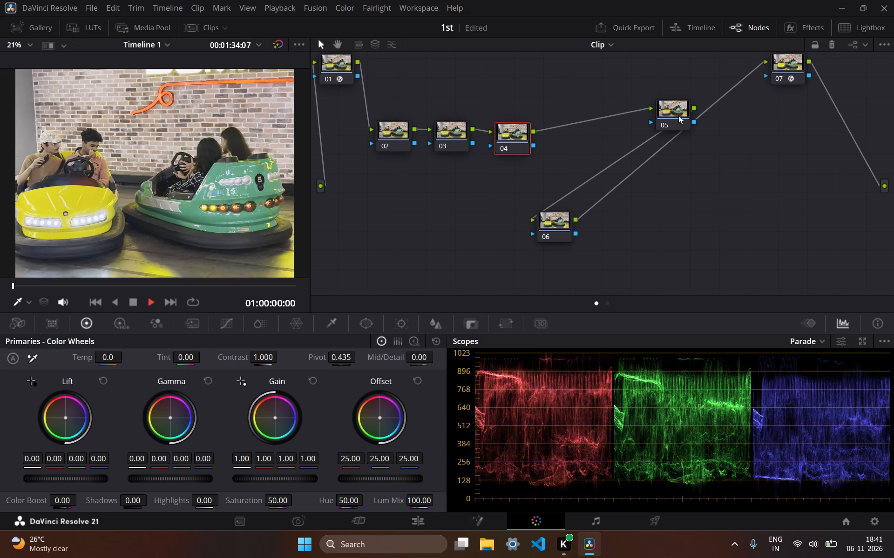
drag(682, 113, 570, 146)
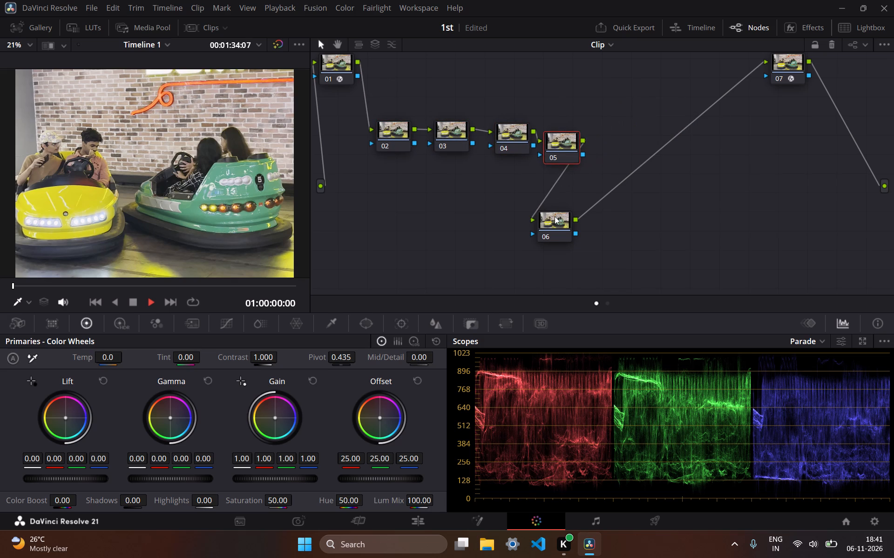
drag(555, 216, 631, 126)
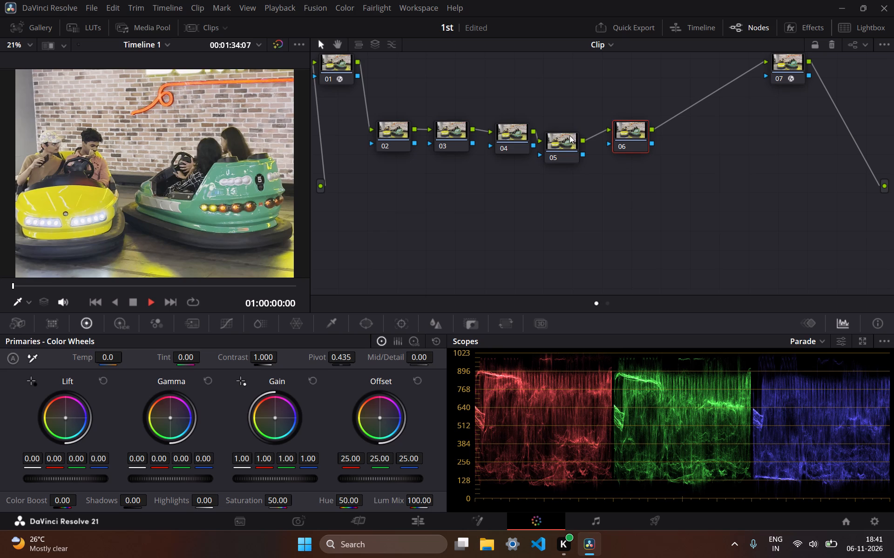
drag(569, 135, 578, 125)
click(626, 133)
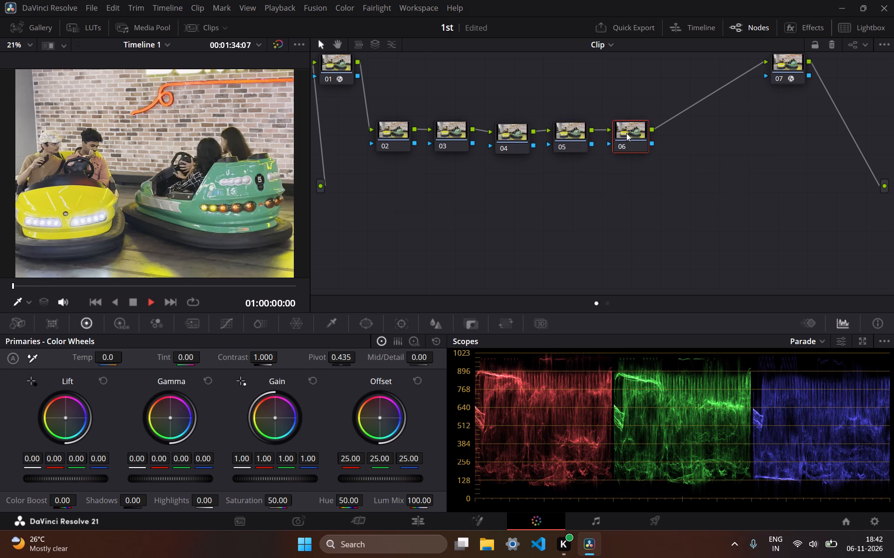
Insert a new serial node before node 06, placing it in line with node 05 and the renumbered node 07 beside node 08.
key(shift+s)
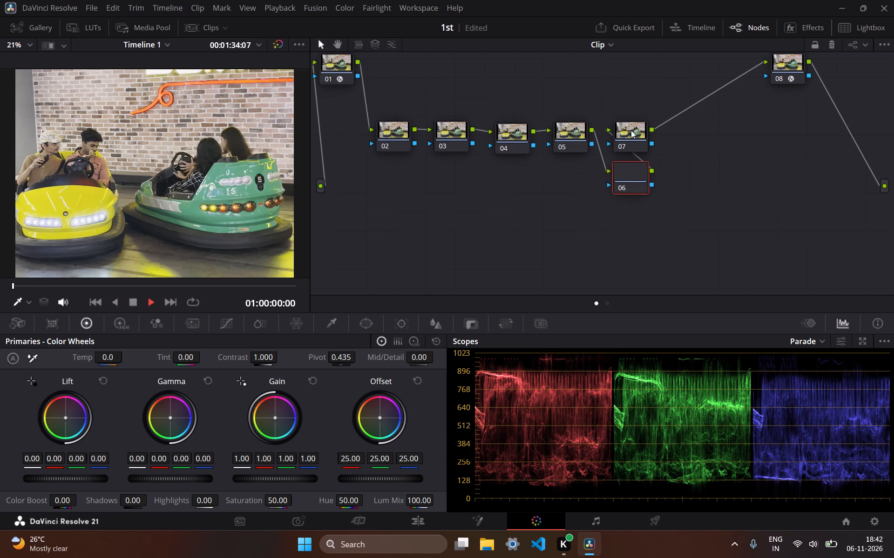
drag(631, 130, 736, 60)
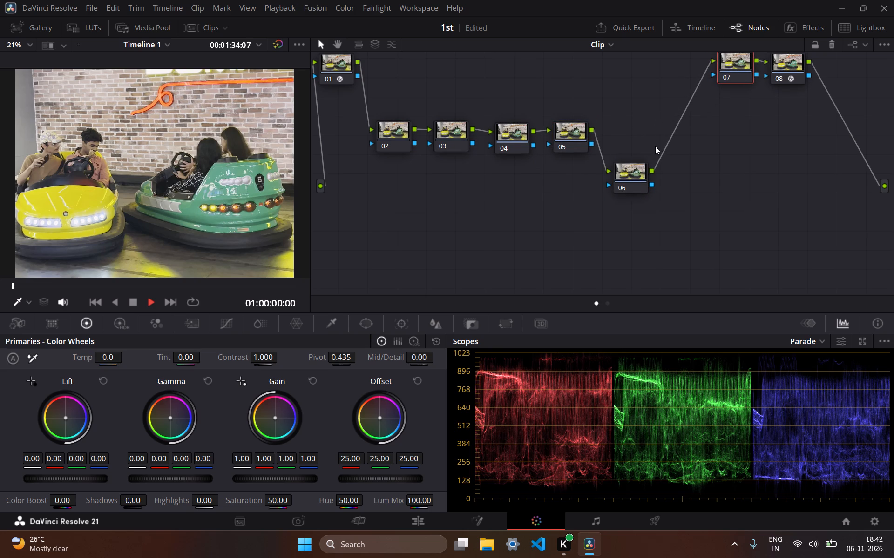
drag(637, 172, 634, 132)
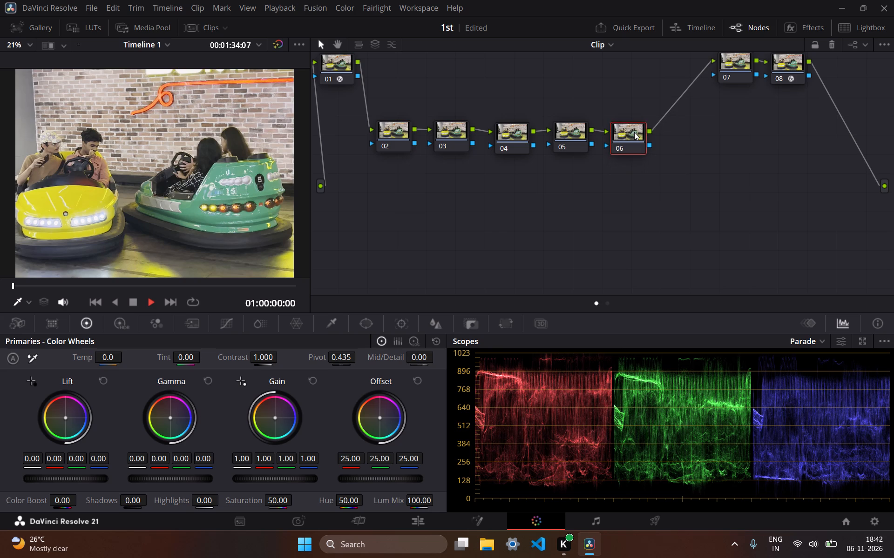
drag(634, 132, 634, 133)
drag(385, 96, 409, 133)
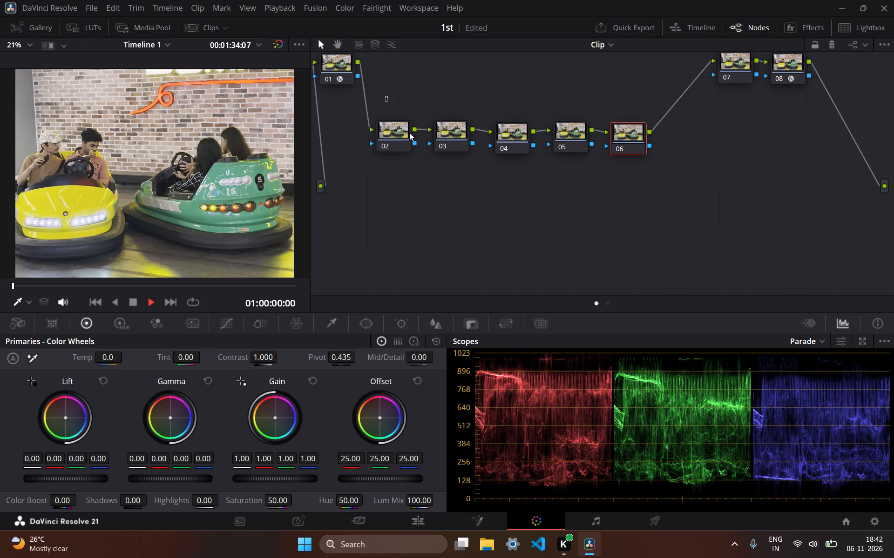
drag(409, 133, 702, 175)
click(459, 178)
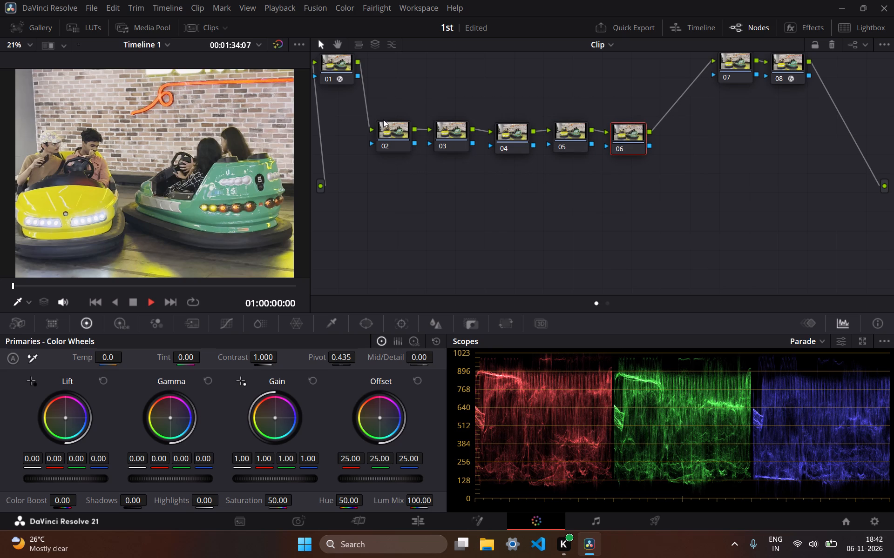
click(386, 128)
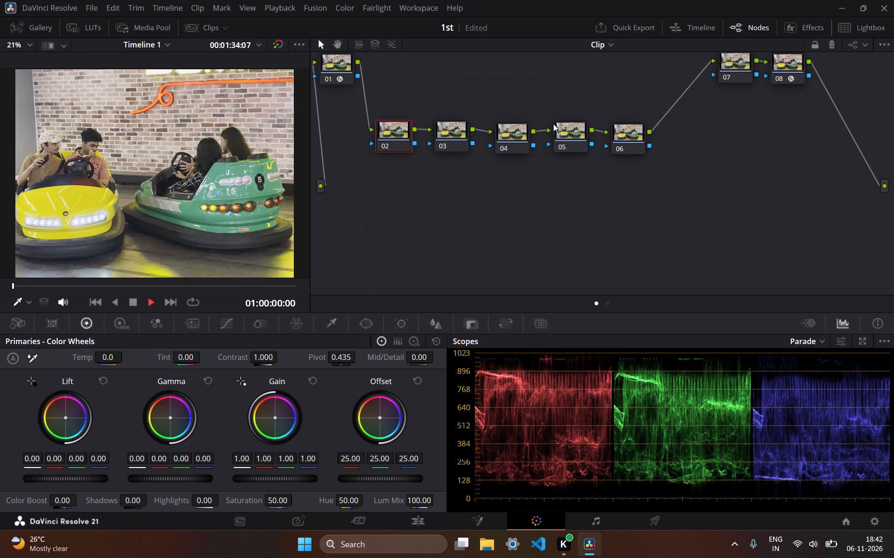
Label node 06 "lut".
click(622, 131)
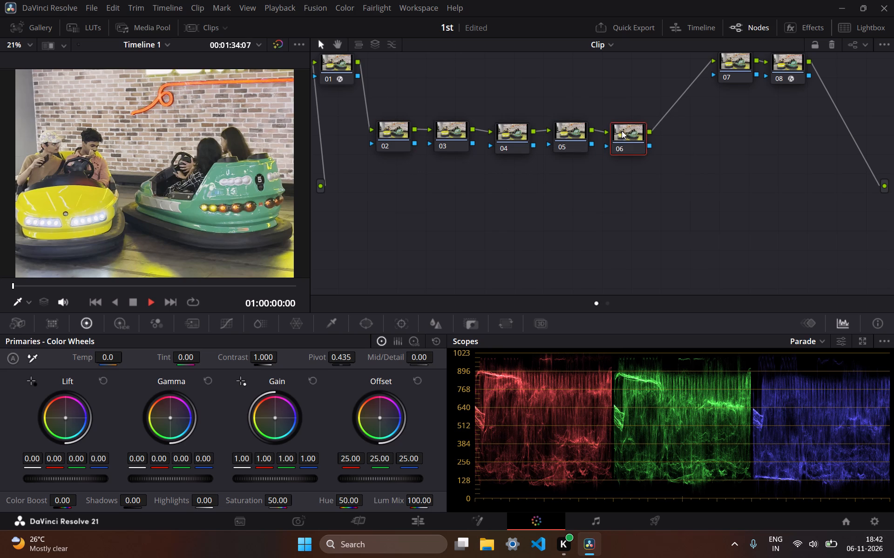
right_click(622, 131)
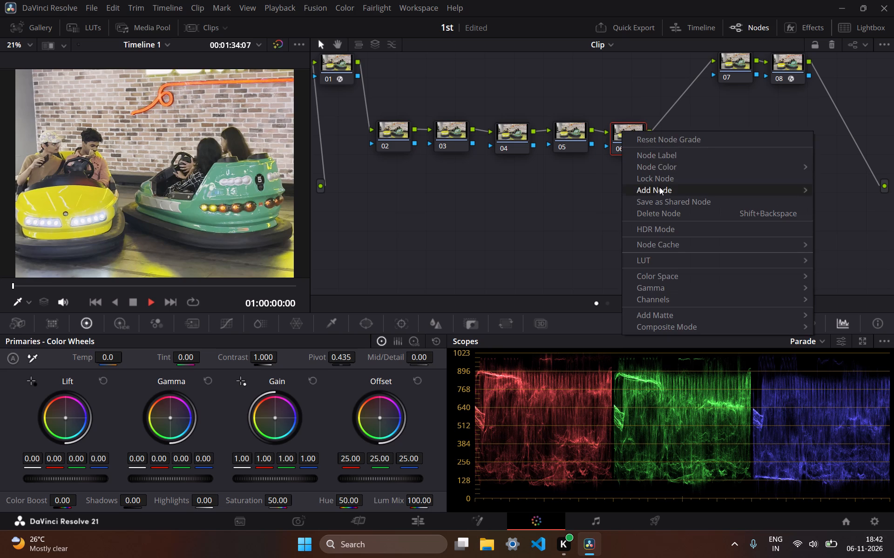
click(709, 153)
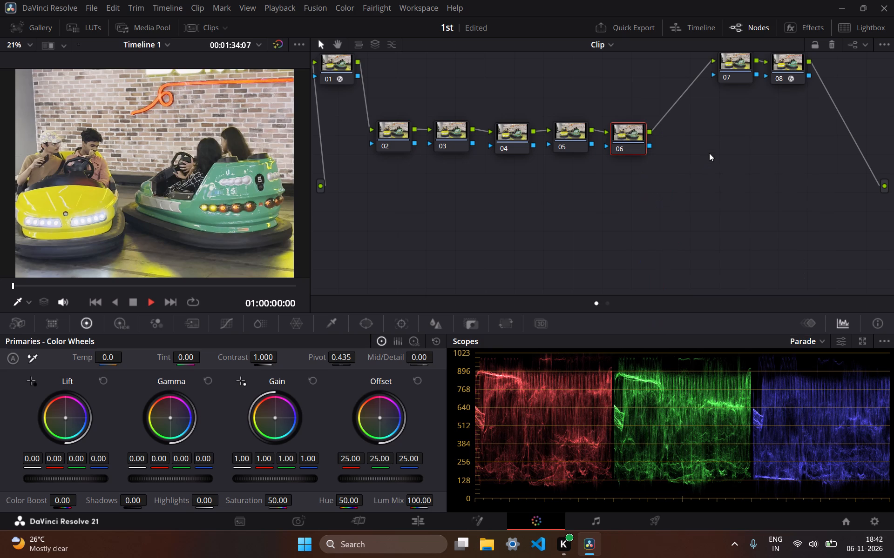
text(lut)
key(Return)
Move node 06 out of the lower row of nodes and up beside node 07 in the upper row.
drag(630, 128, 678, 69)
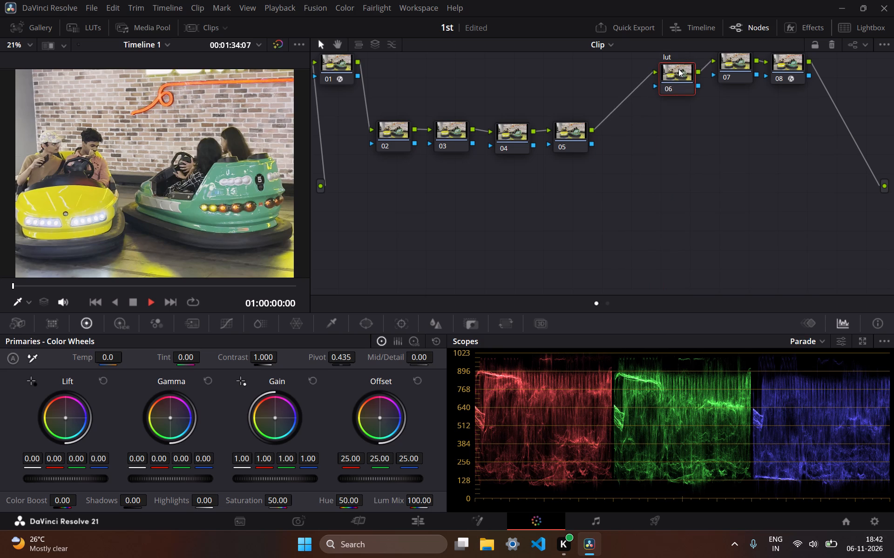
drag(678, 69, 680, 61)
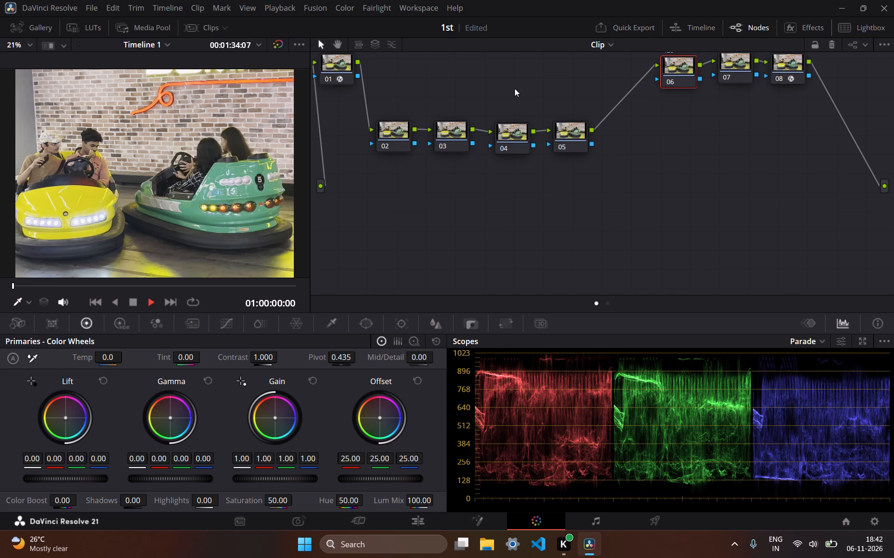
Label node 05 "saturation".
click(579, 139)
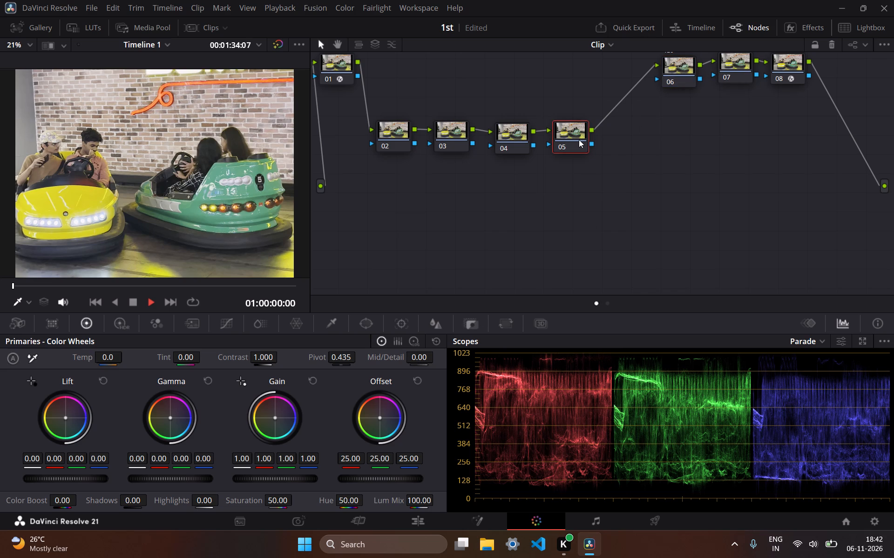
right_click(579, 139)
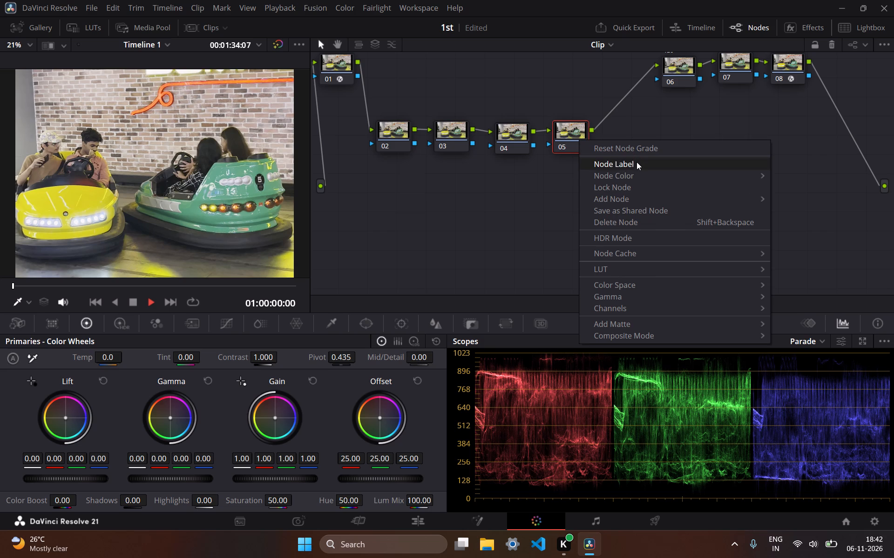
click(637, 162)
text(saturation)
key(Return)
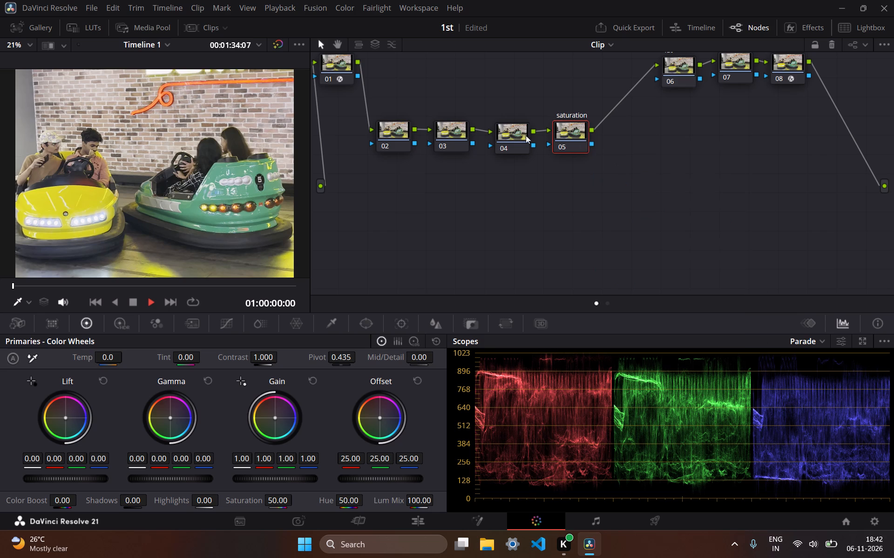
Label node 04 "curves".
click(515, 132)
right_click(515, 132)
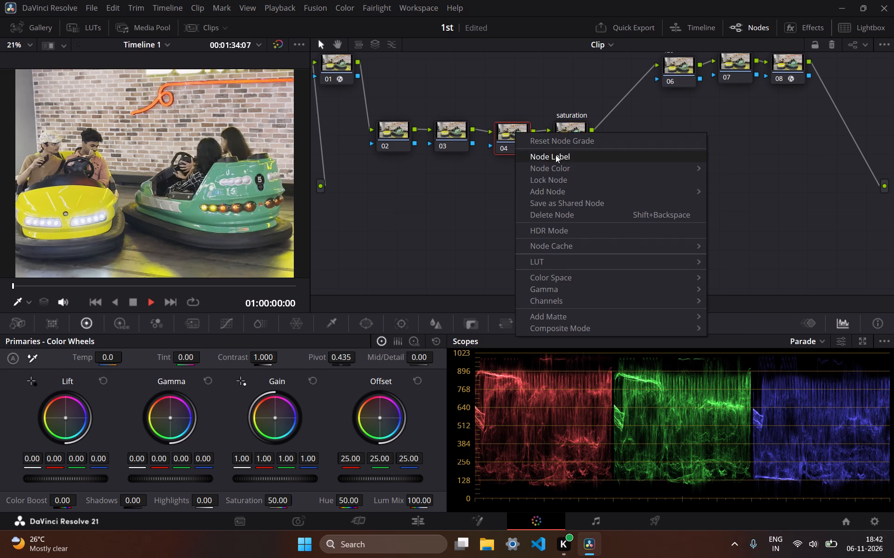
click(555, 155)
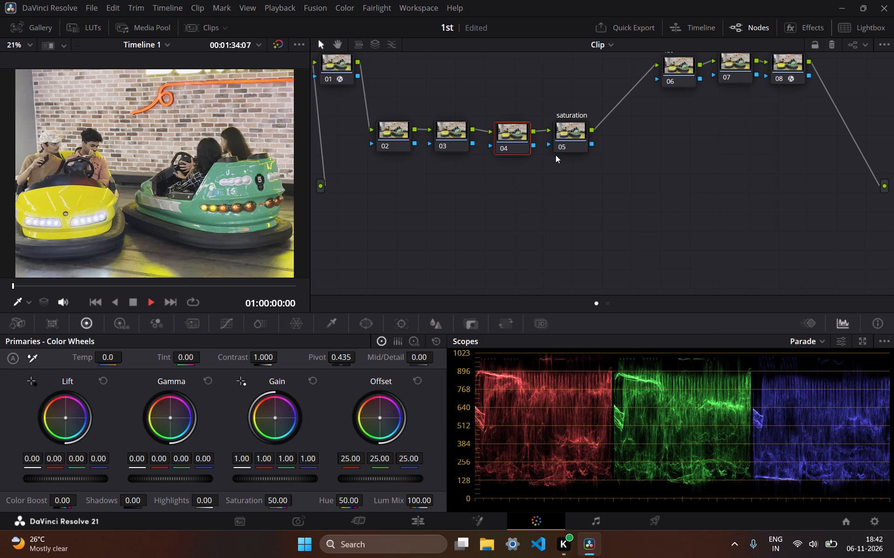
text(curves)
key(Return)
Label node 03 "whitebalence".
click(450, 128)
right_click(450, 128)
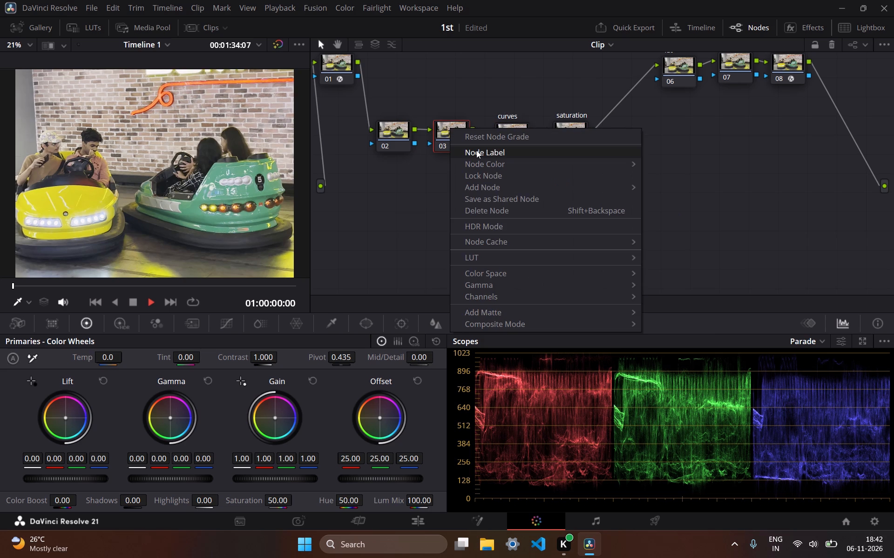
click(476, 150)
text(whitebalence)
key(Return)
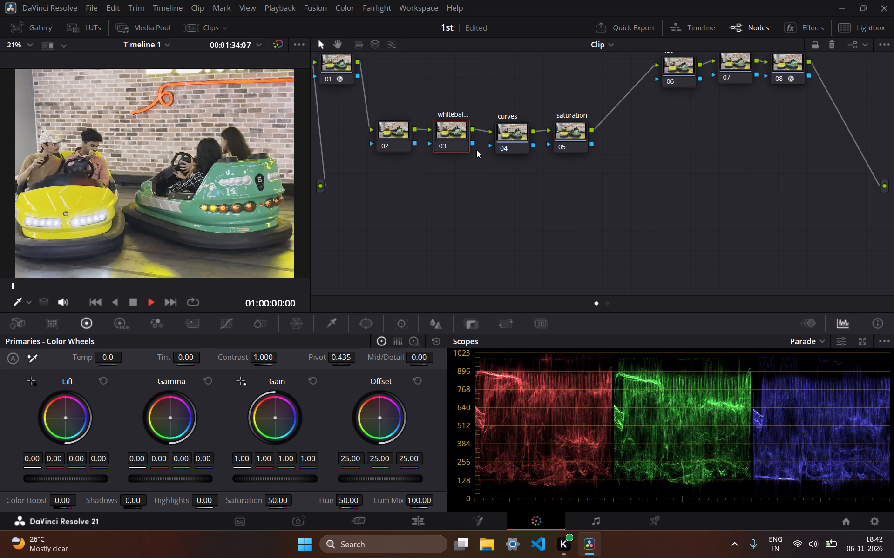
Change the label of node 03 to "wb".
right_click(447, 124)
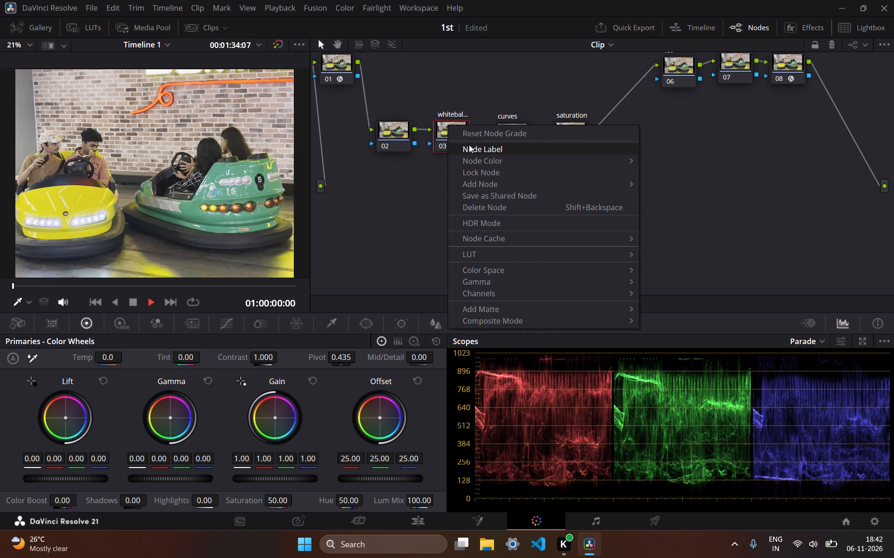
click(469, 146)
text(wb)
key(Return)
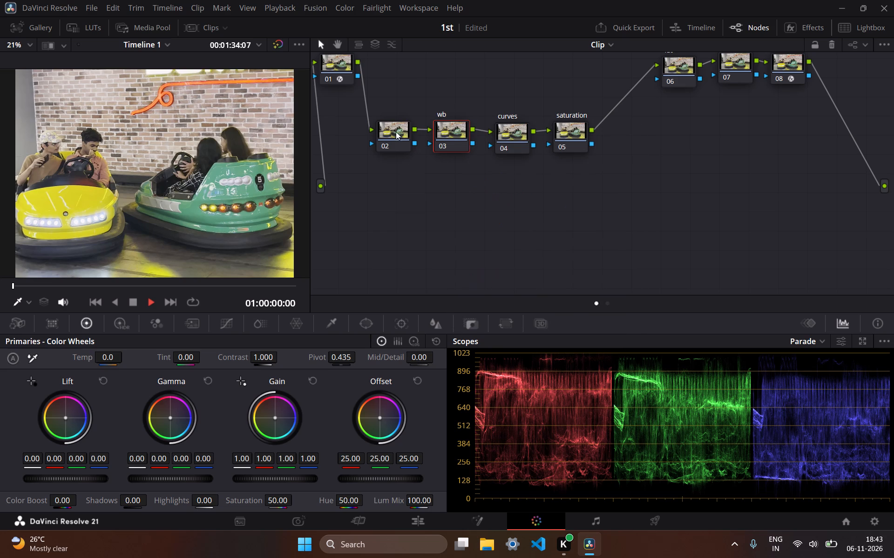
Label node 02 "contrast".
click(389, 128)
right_click(389, 128)
click(414, 151)
text(cot)
key(BackSpace)
text(ns)
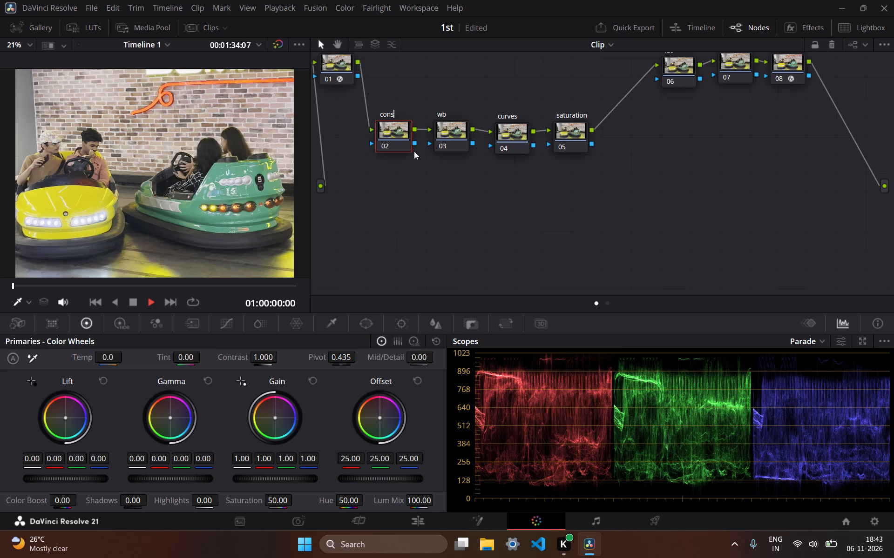
key(BackSpace)
text(trast)
key(Return)
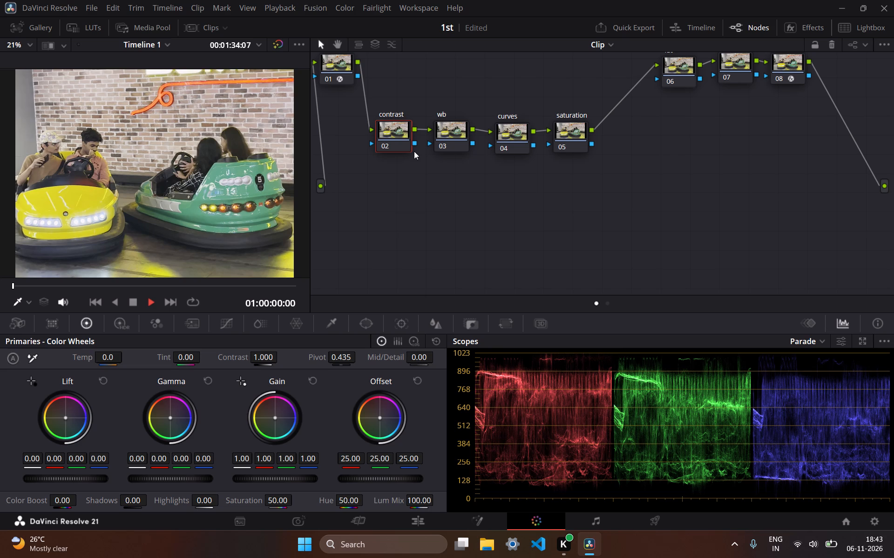
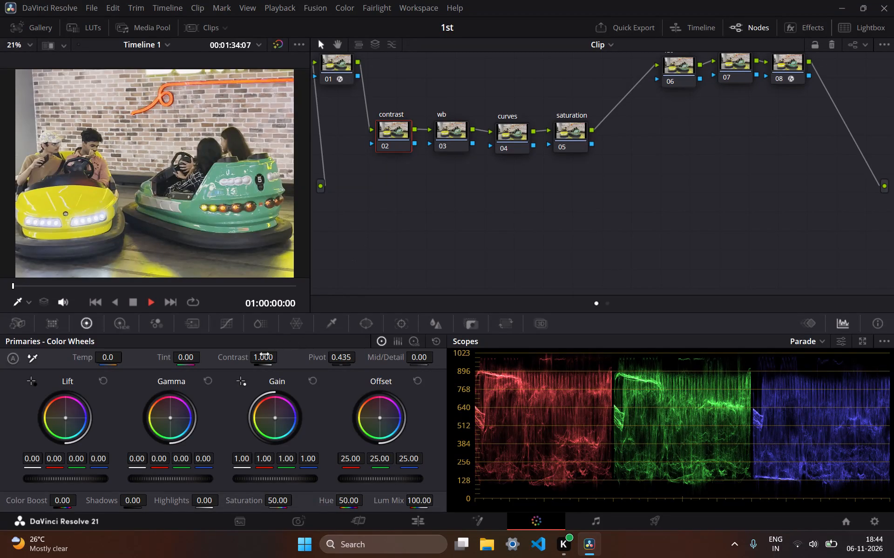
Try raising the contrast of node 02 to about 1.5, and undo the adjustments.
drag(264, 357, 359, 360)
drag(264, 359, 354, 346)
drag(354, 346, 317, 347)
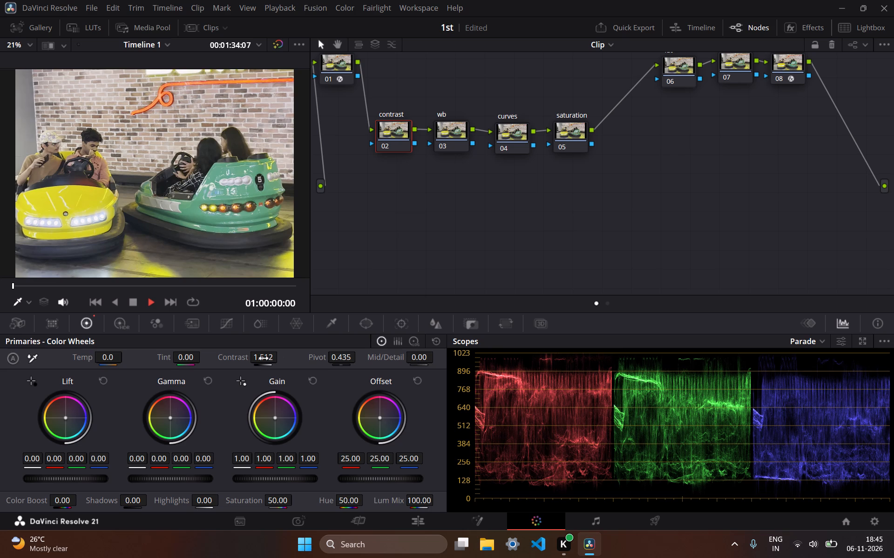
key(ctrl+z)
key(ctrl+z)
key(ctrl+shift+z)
Raise the primaries contrast of the "contrast" node 02 to 2.000.
click(400, 130)
click(446, 131)
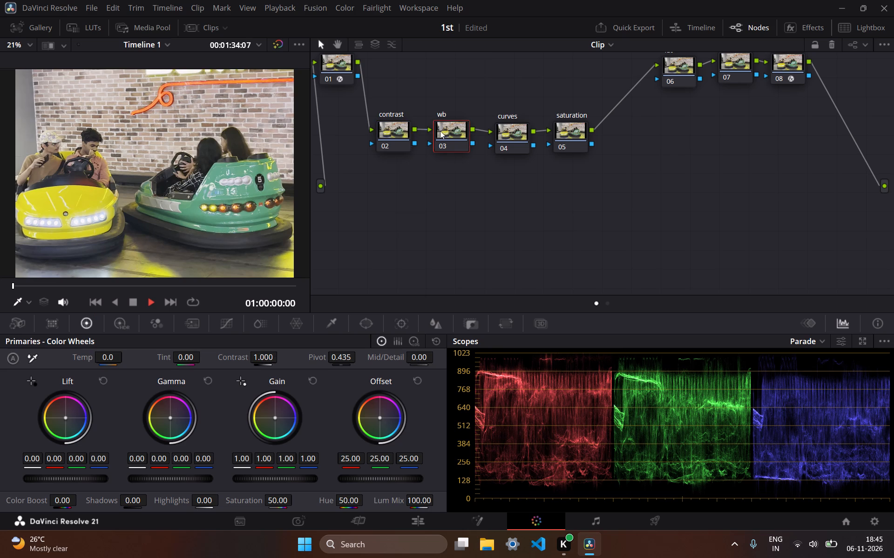
click(397, 130)
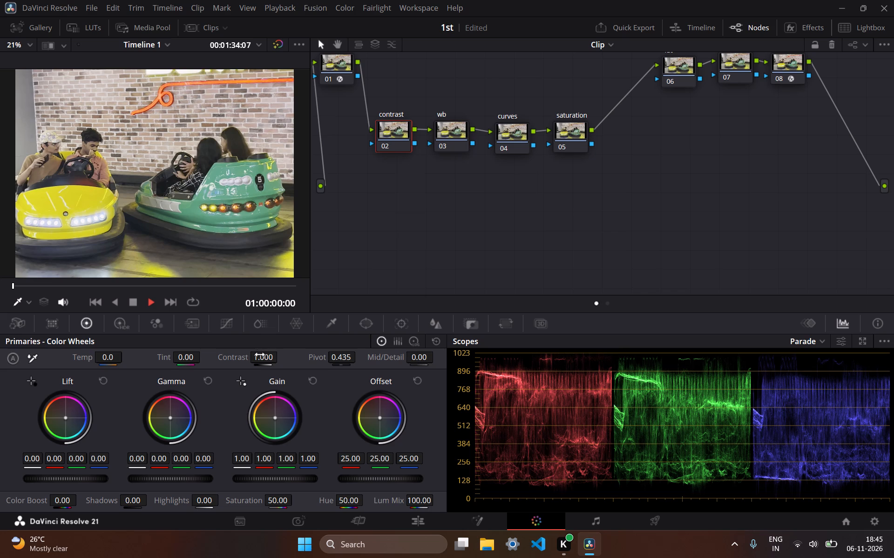
drag(260, 355, 315, 338)
drag(315, 338, 260, 355)
scroll(764, 227, right, 1)
drag(260, 355, 868, 260)
scroll(260, 355, right, 1)
key(ctrl+z)
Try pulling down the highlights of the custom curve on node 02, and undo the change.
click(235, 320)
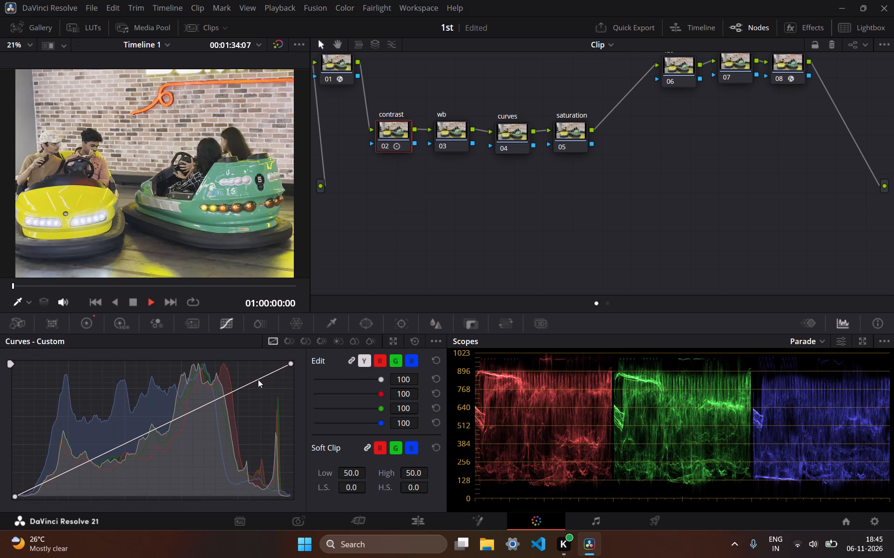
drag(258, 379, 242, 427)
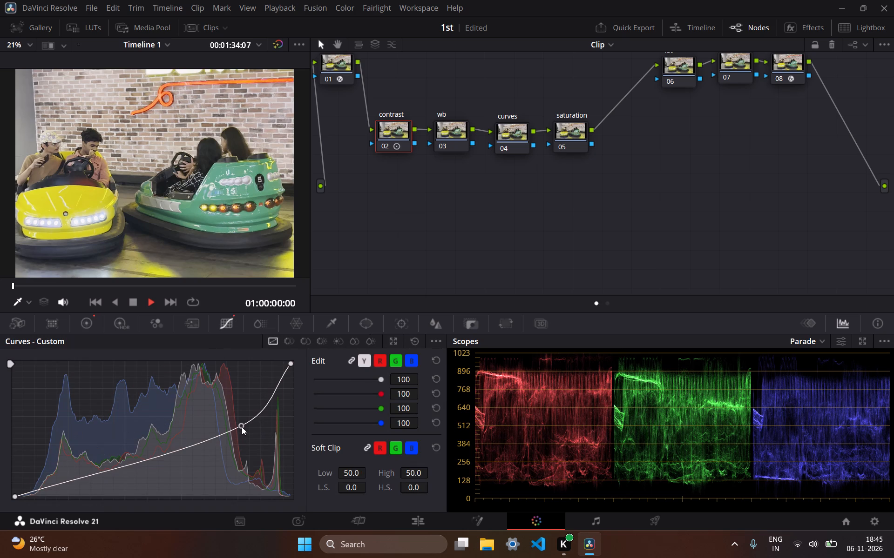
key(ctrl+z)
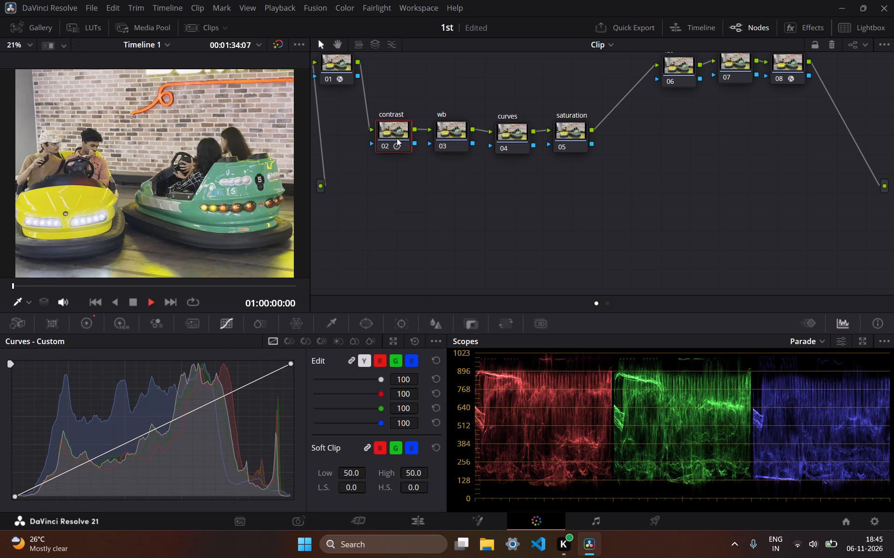
Play the clip from near its start to check the graded picture, and stop playback.
click(150, 301)
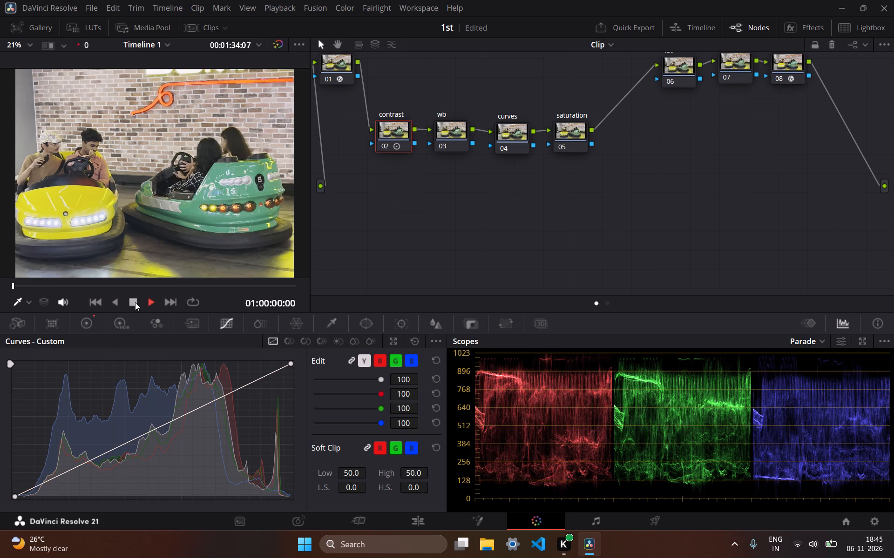
click(135, 302)
click(152, 302)
click(157, 285)
drag(157, 285, 18, 289)
drag(18, 289, 17, 288)
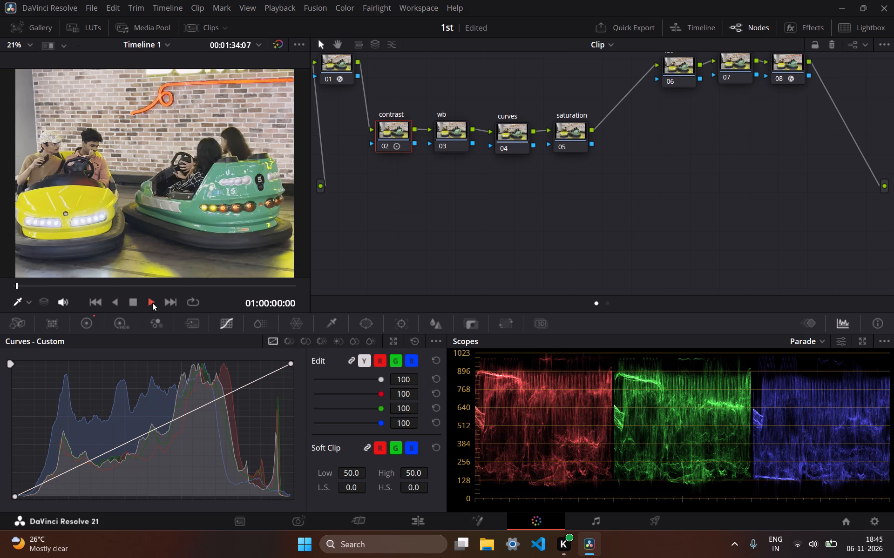
click(151, 303)
key(space)
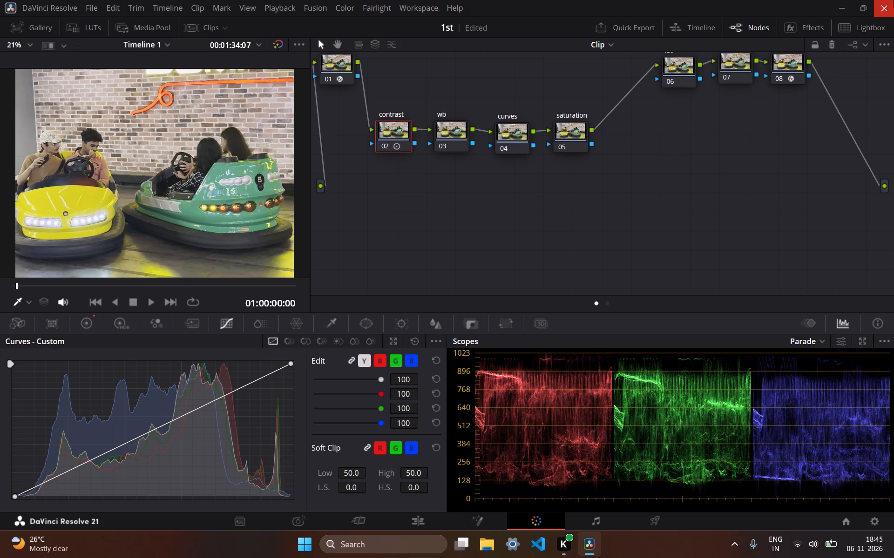
Save the project.
key(ctrl+s)
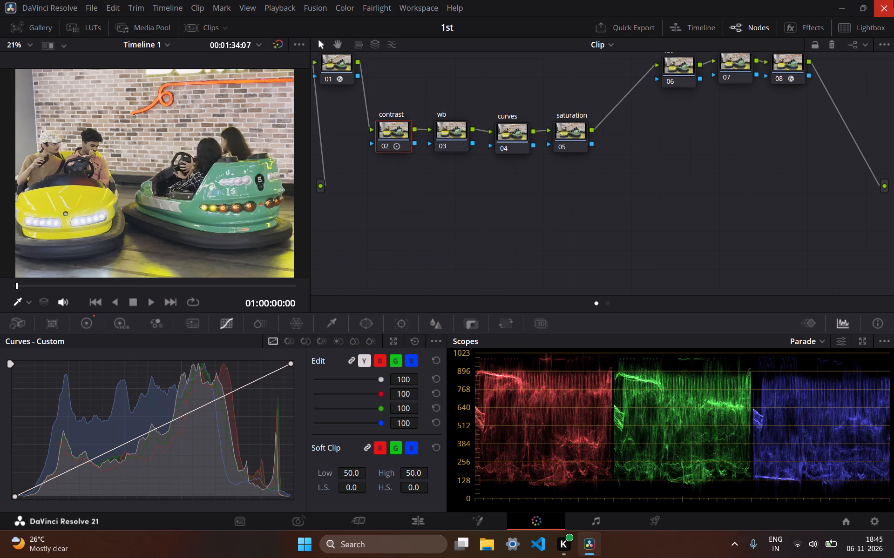
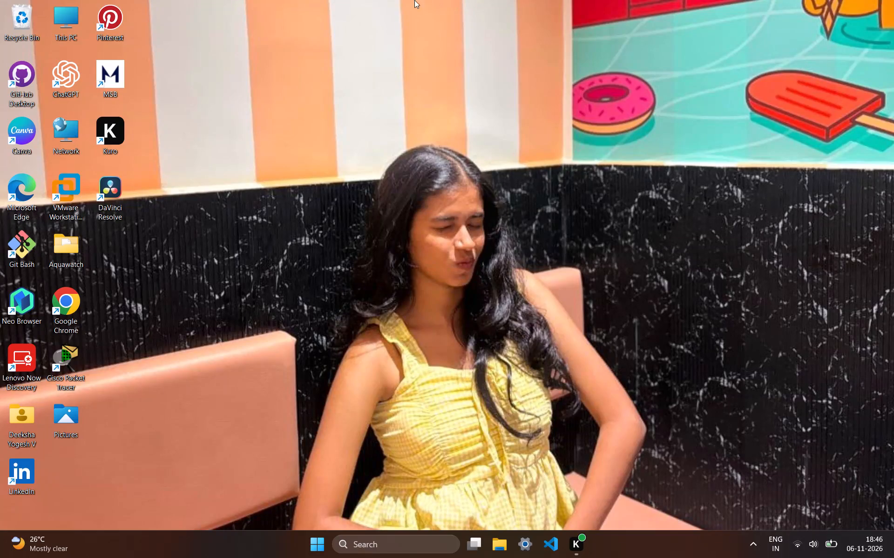
Launch DaVinci Resolve and open the local project 1st.
double_click(113, 184)
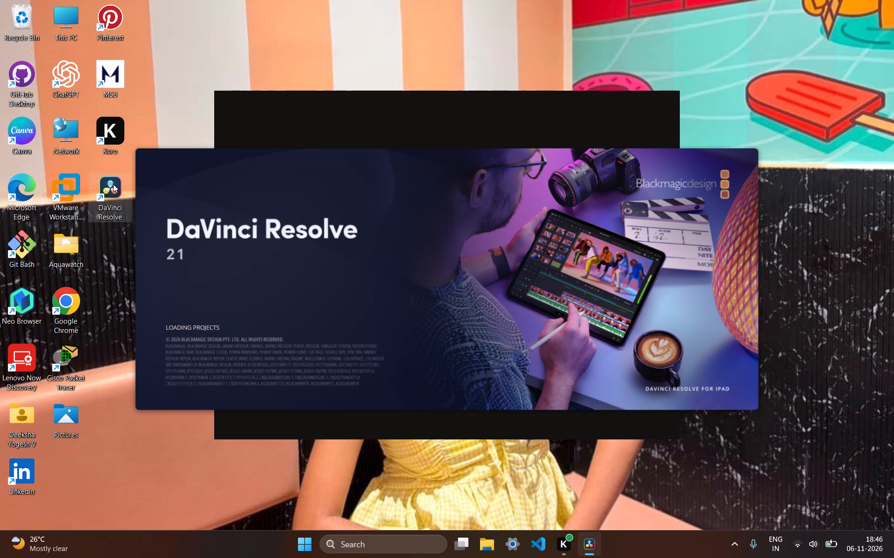
scroll(113, 184, right, 6)
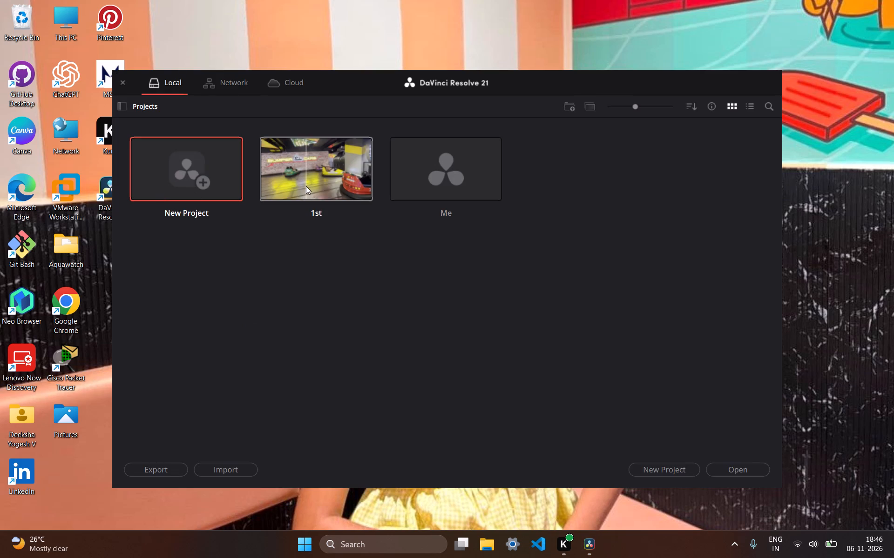
click(306, 186)
double_click(306, 186)
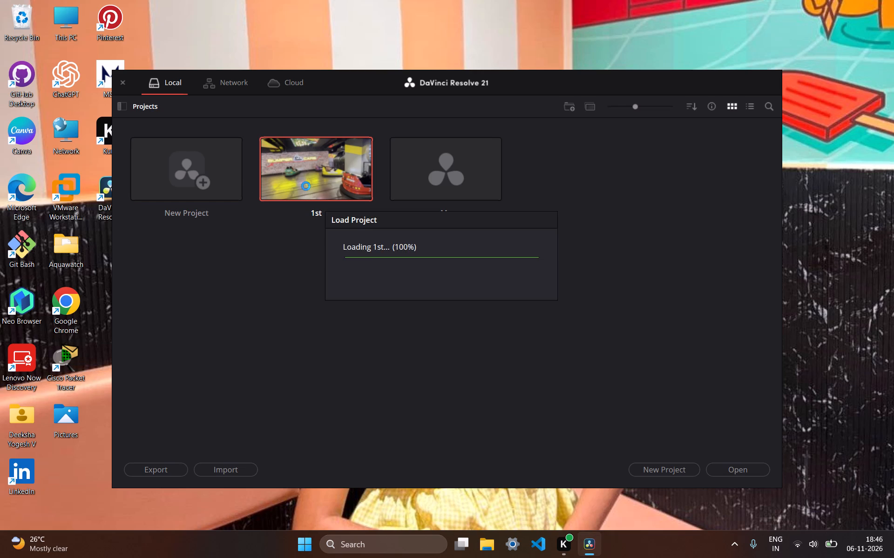
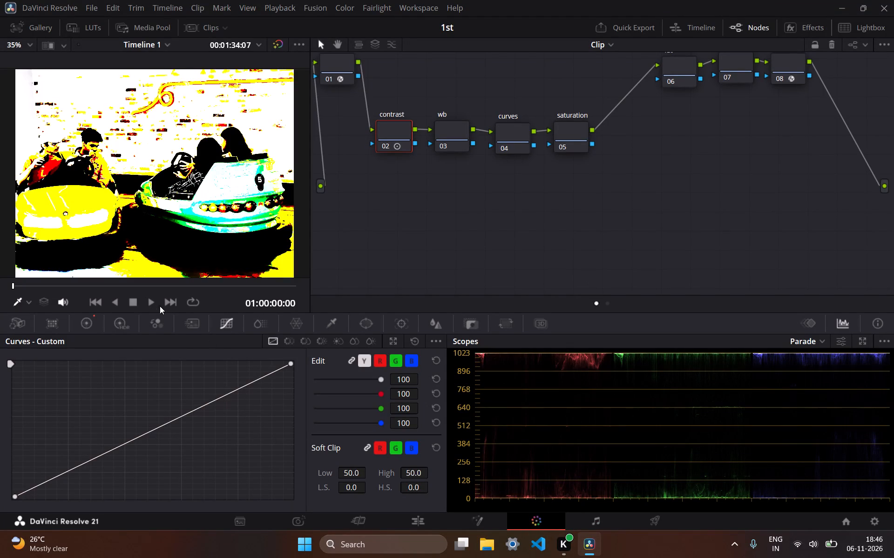
Reset the contrast of the contrast node (02) to 1.000 in the primary color wheels.
click(377, 132)
click(229, 330)
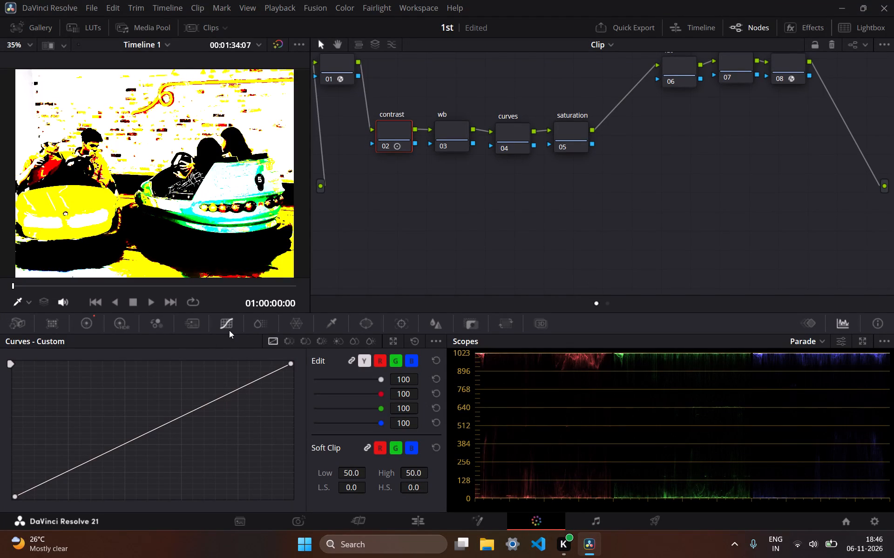
click(230, 324)
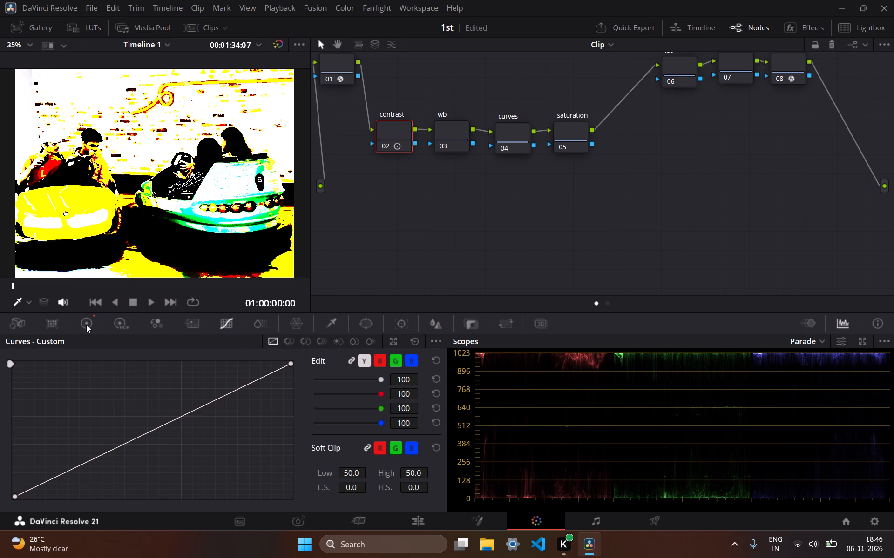
click(91, 324)
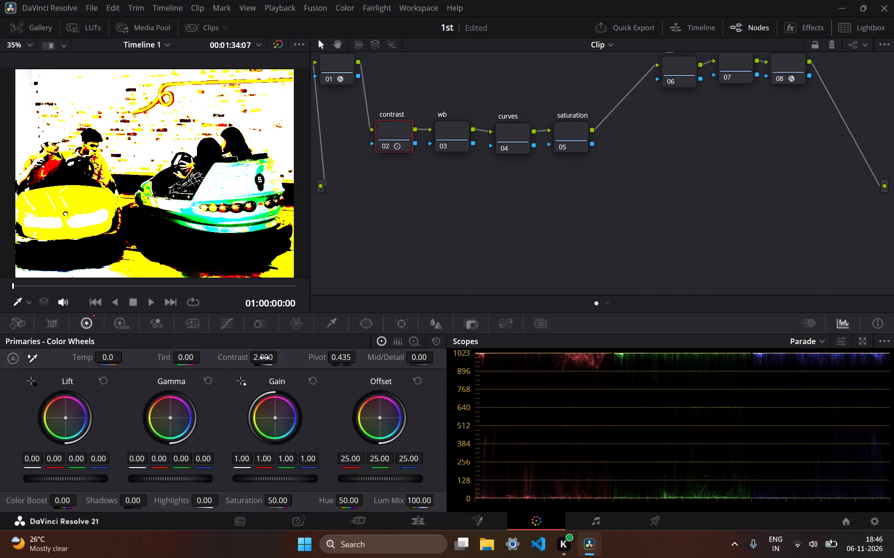
double_click(264, 358)
key(BackSpace)
key(1)
key(Return)
Play the clip from the start to check the image without the added contrast, stopping at about 01:00:04:16.
click(146, 301)
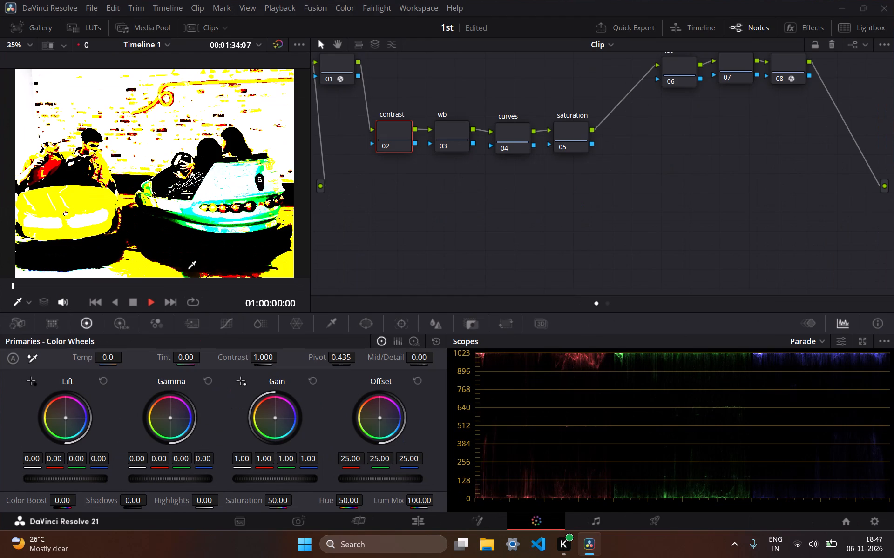
triple_click(154, 299)
double_click(154, 299)
click(175, 205)
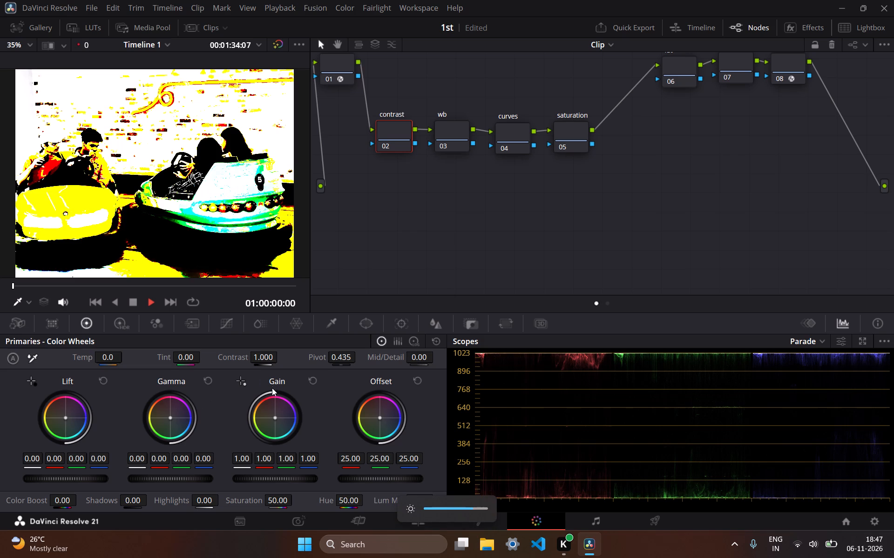
click(275, 414)
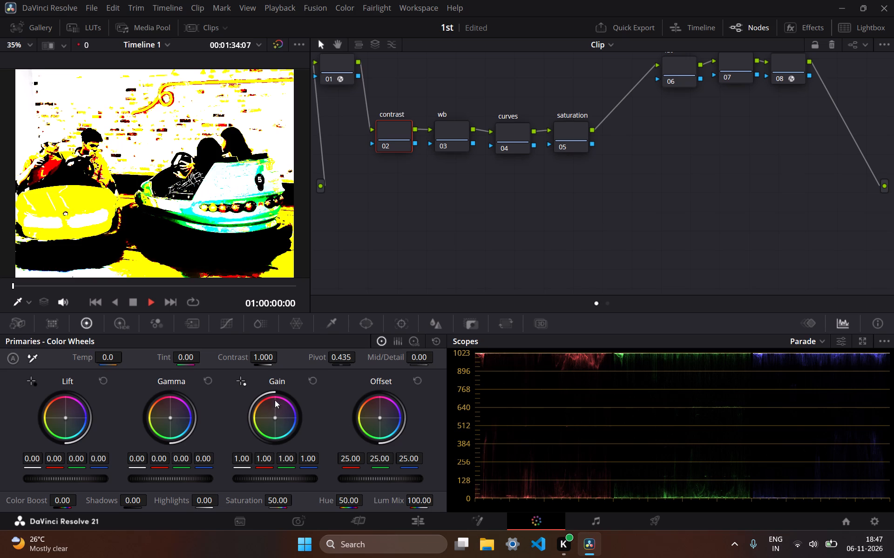
triple_click(264, 356)
click(276, 359)
click(296, 357)
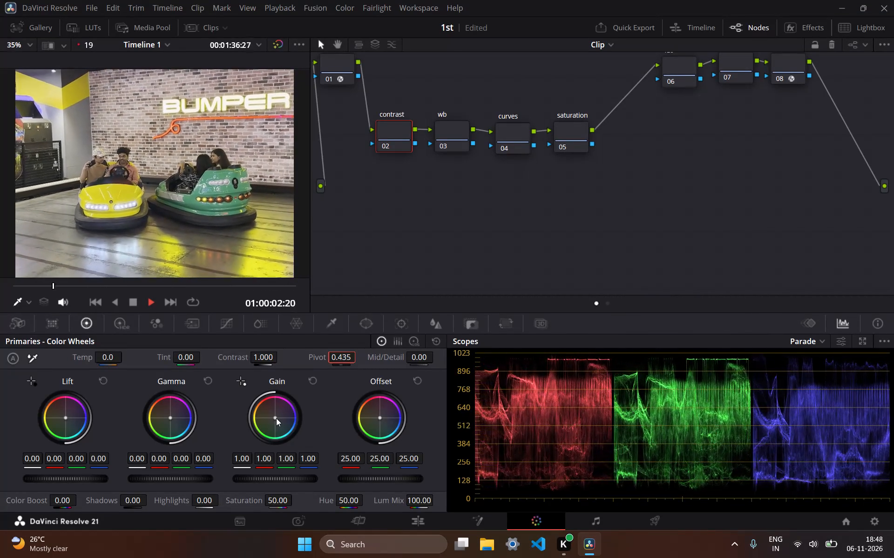
click(135, 299)
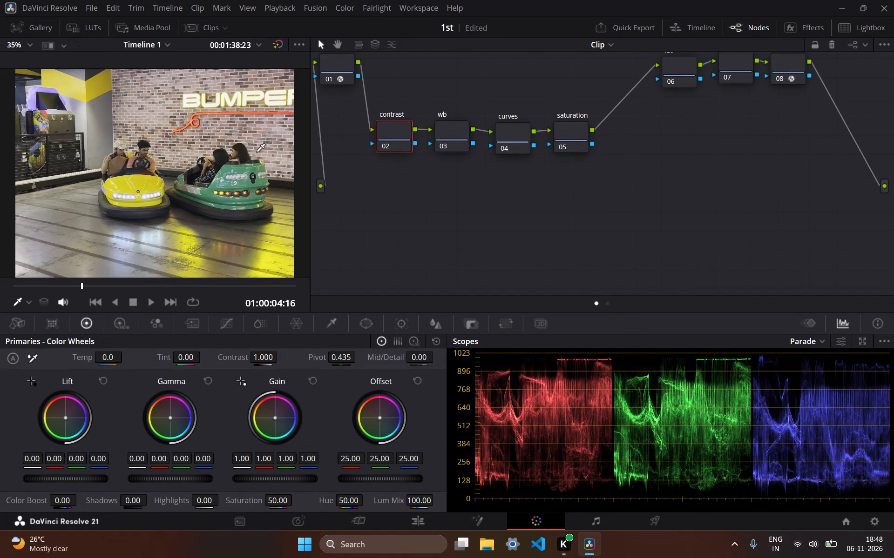
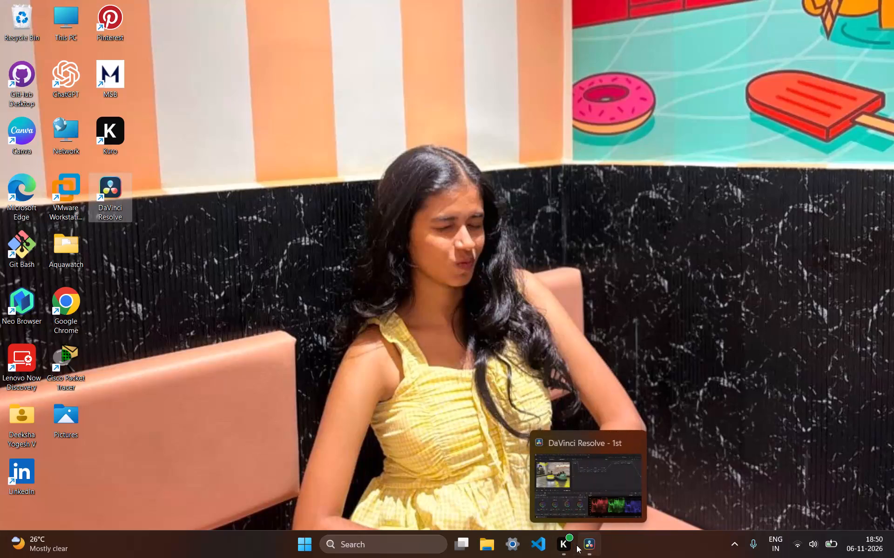
Switch back to the DaVinci Resolve window with project 1st open.
click(585, 548)
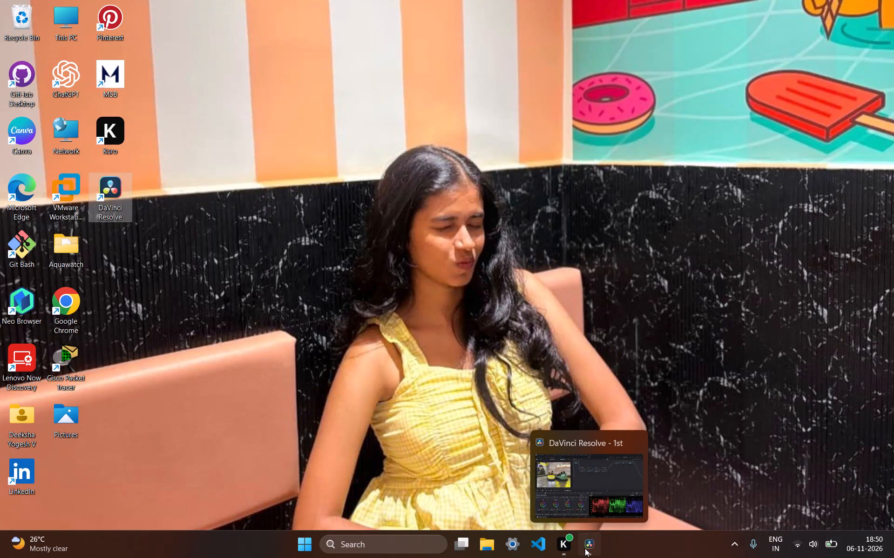
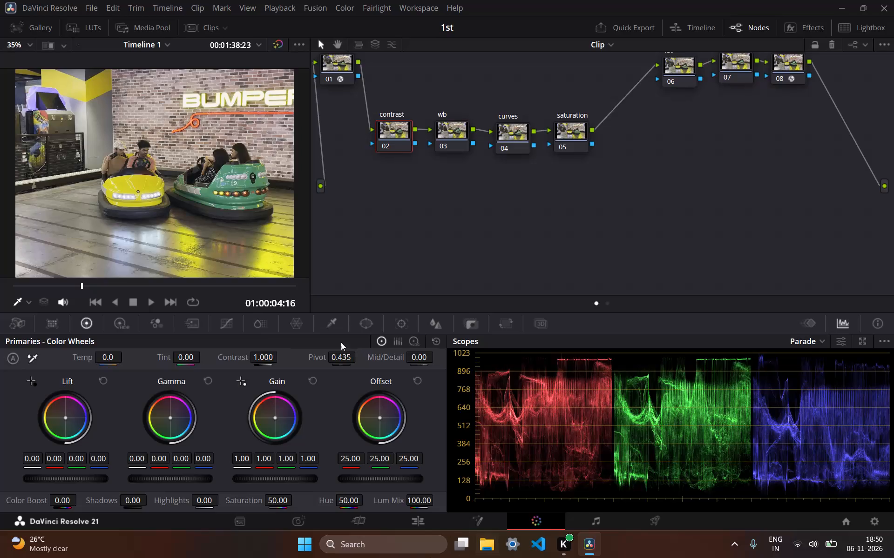
Play the bumper-car clip in the viewer to review the image, stopping playback at about 01:00:08:12.
click(152, 305)
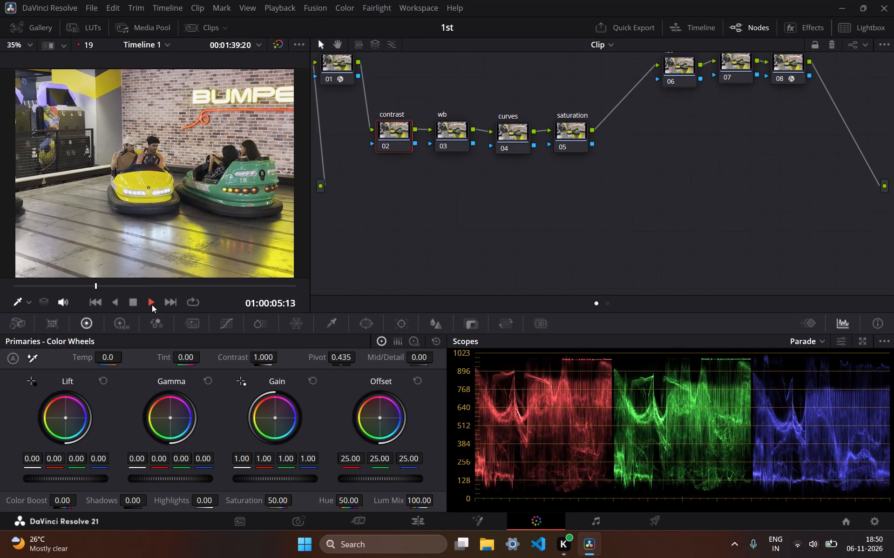
click(152, 305)
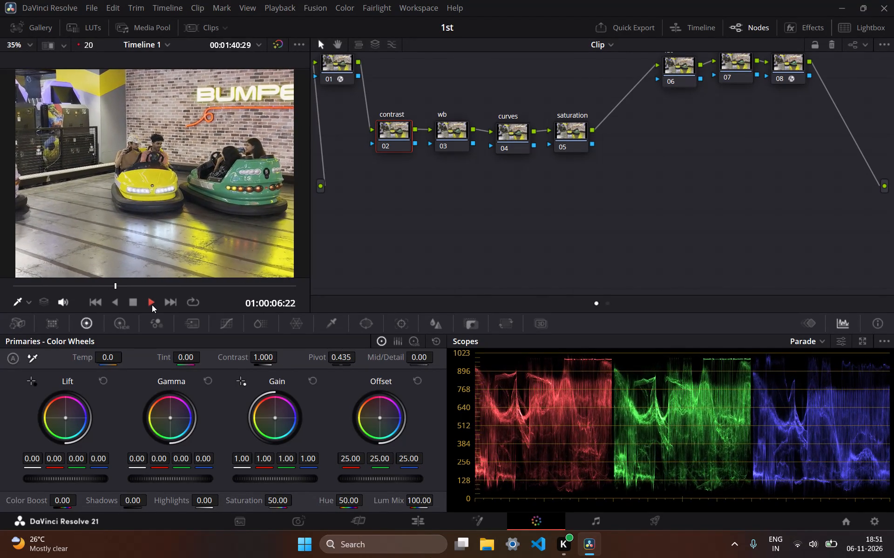
click(128, 300)
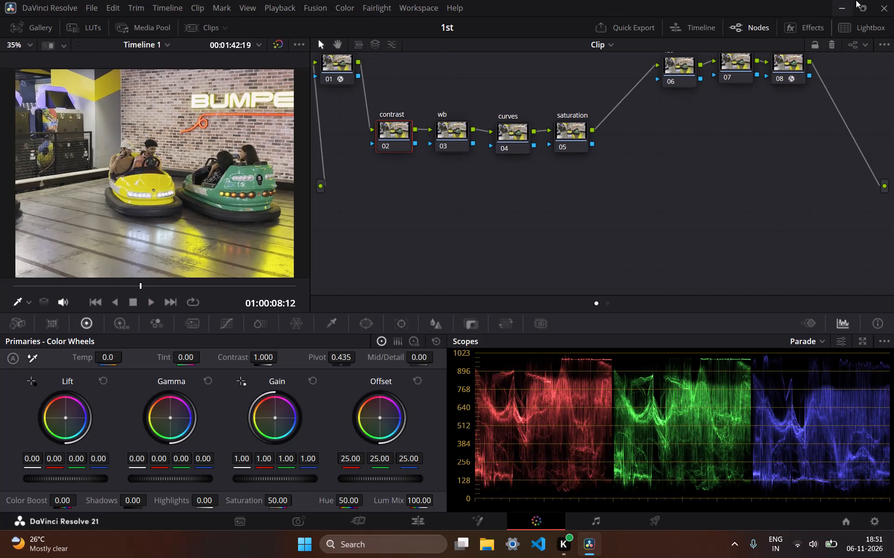